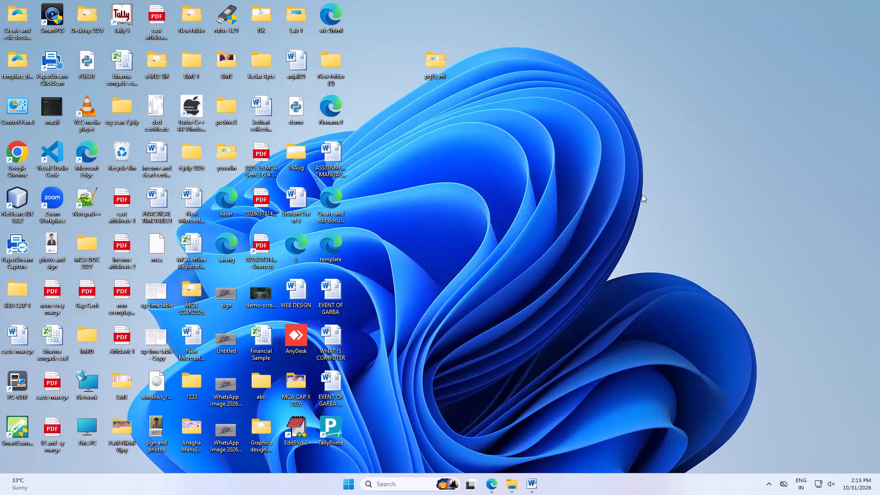
Open the imrdstaff2 network share and browse to E > RDC > 26-27 > ATTENDANCE REPORTS > SEM I.
key("super+r")
key("Return")
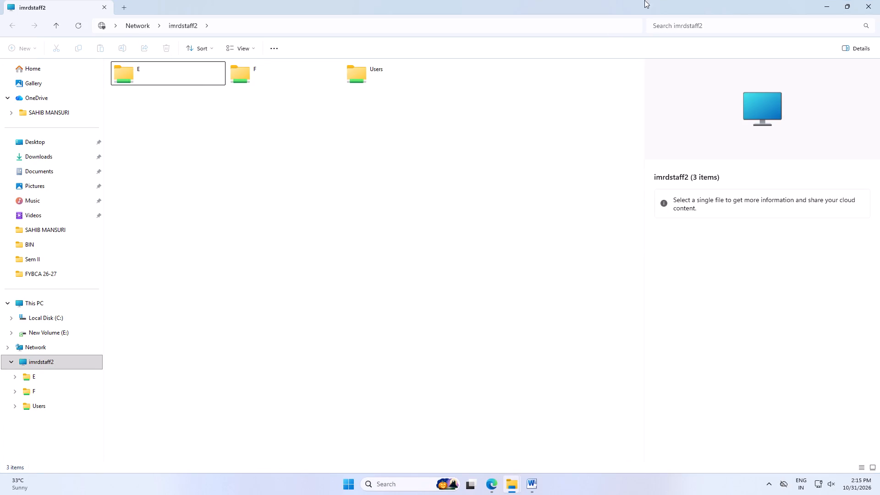
left_click(180, 63)
triple_click(192, 70)
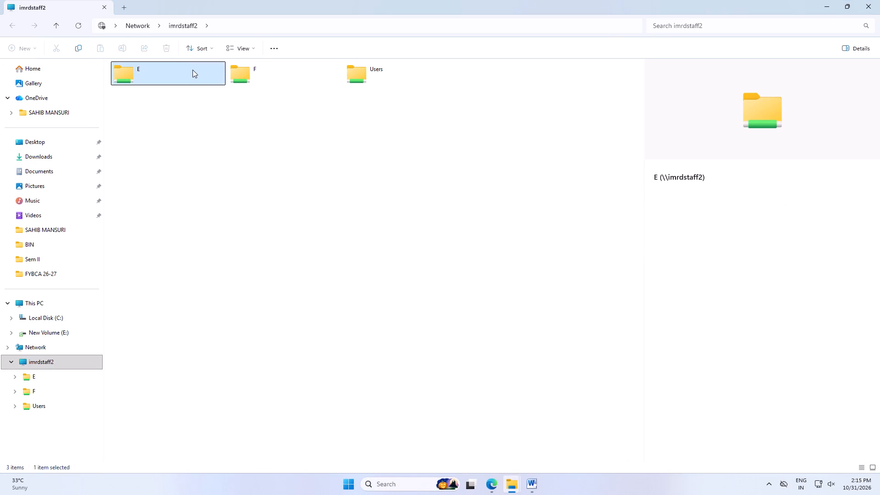
left_click(147, 128)
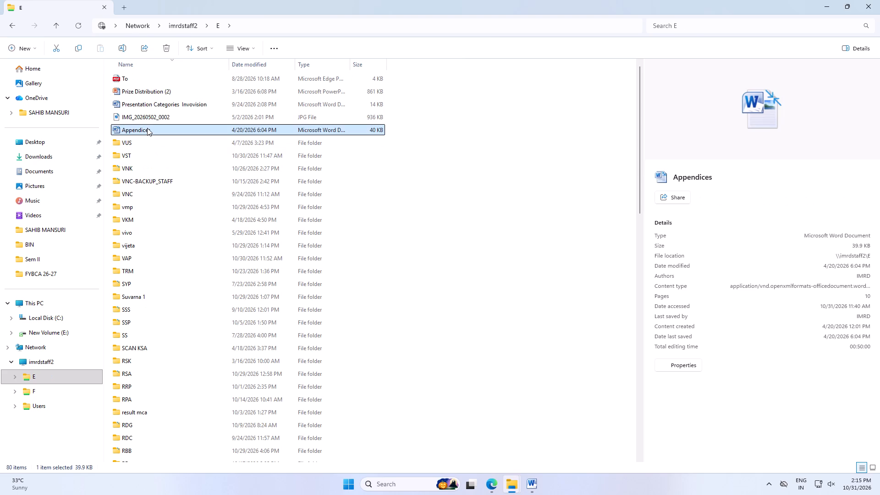
type("rdc")
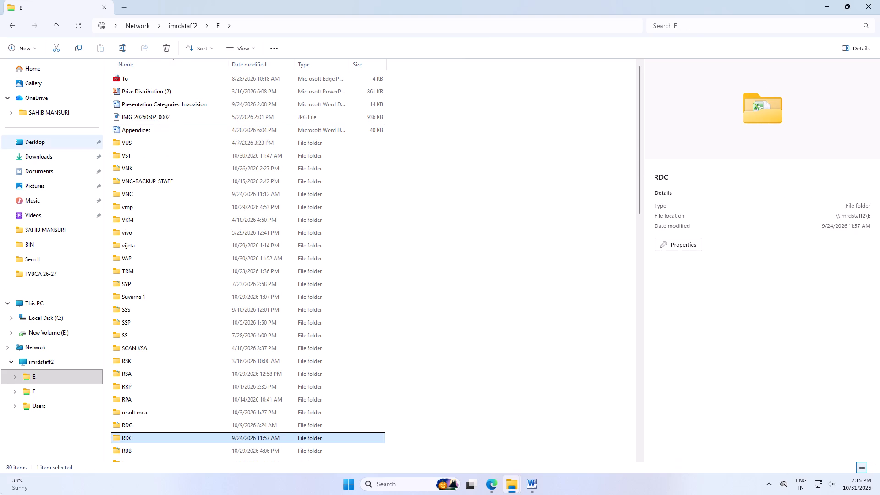
double_click(190, 439)
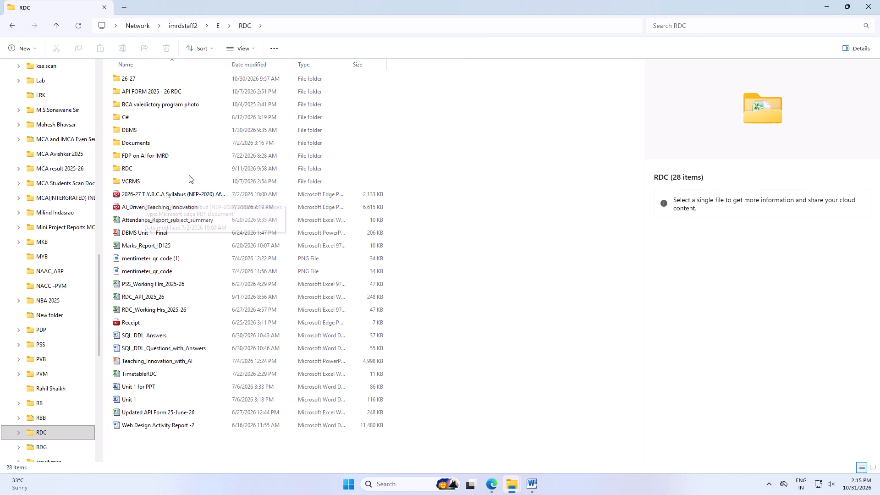
double_click(138, 75)
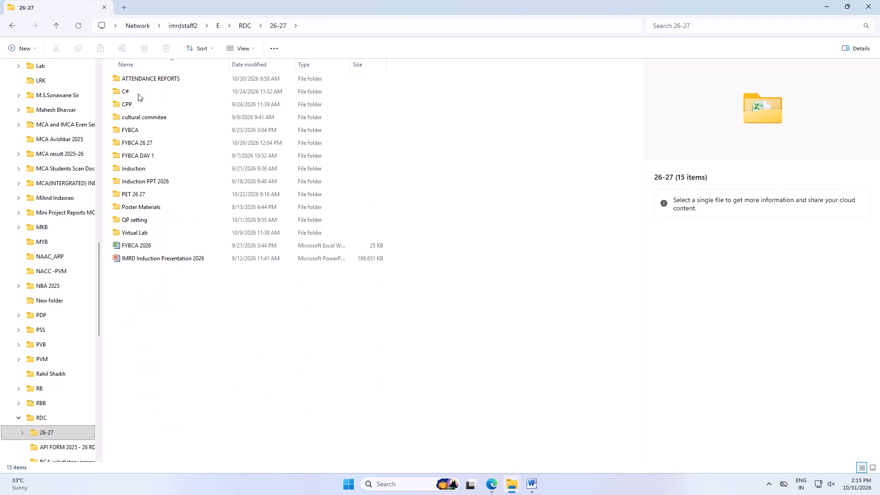
left_click(150, 81)
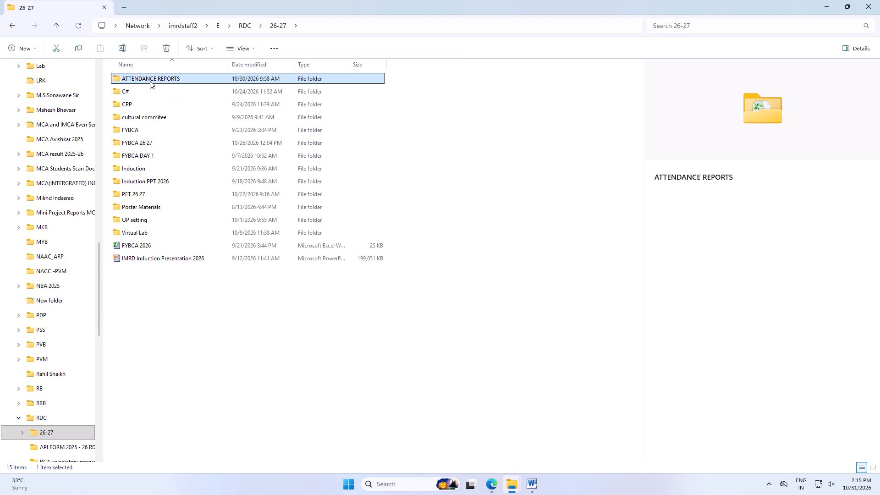
double_click(150, 81)
double_click(149, 80)
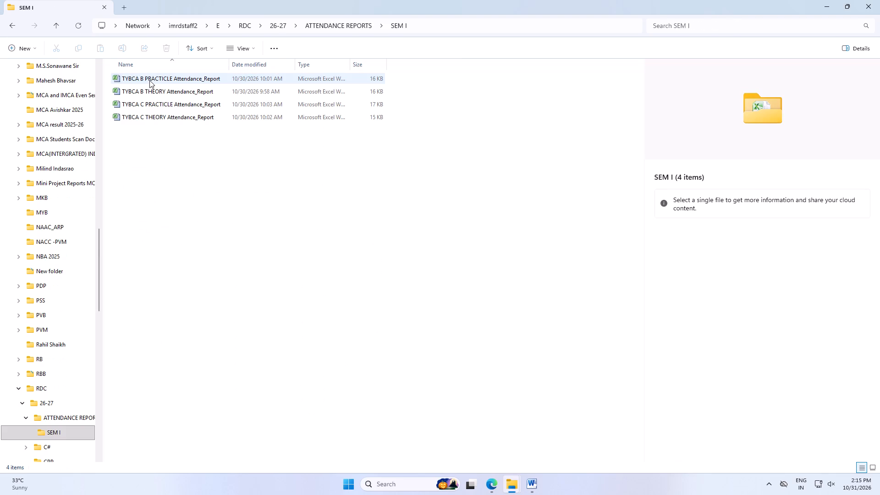
Open the TYBCA B PRACTICLE Attendance_Report workbook, dismiss the activation notice and enable editing.
double_click(169, 77)
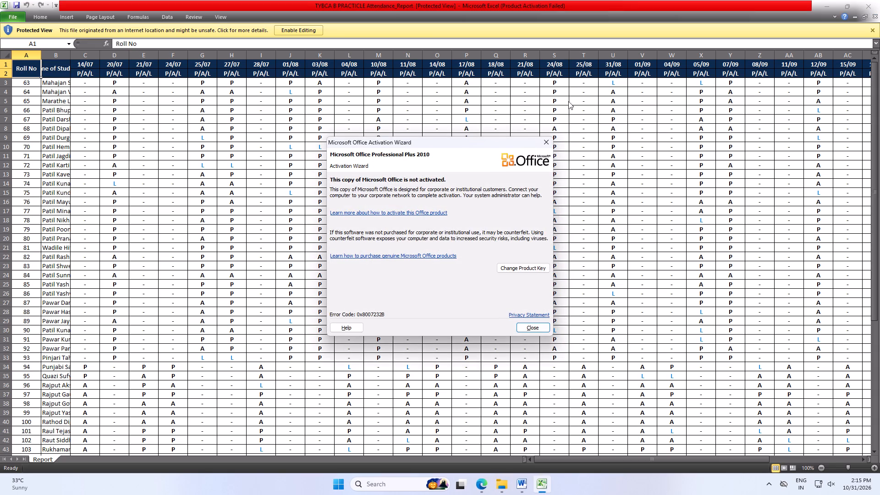
left_click(544, 139)
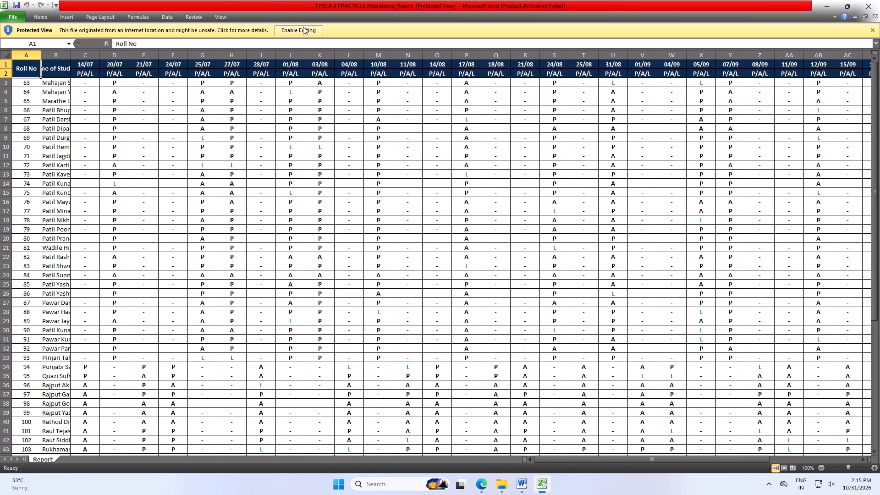
left_click(303, 27)
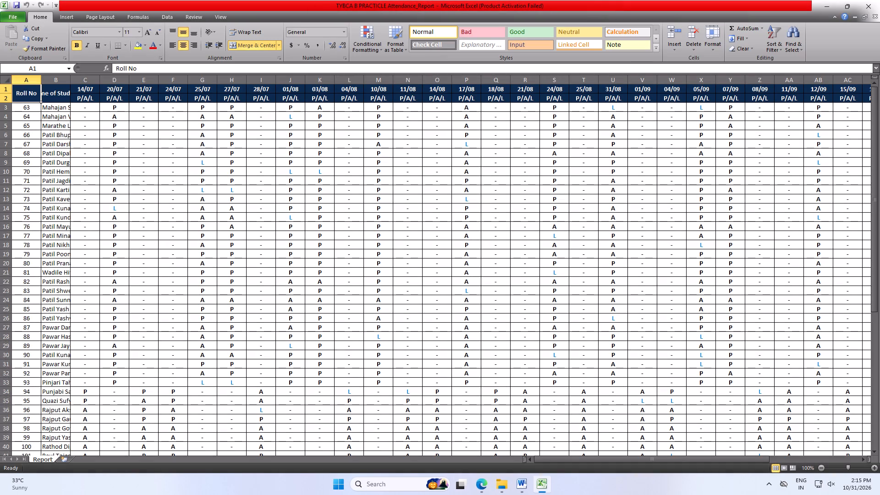
Autofit the Name of Student column to its contents and slightly narrow the Roll No column.
double_click(69, 79)
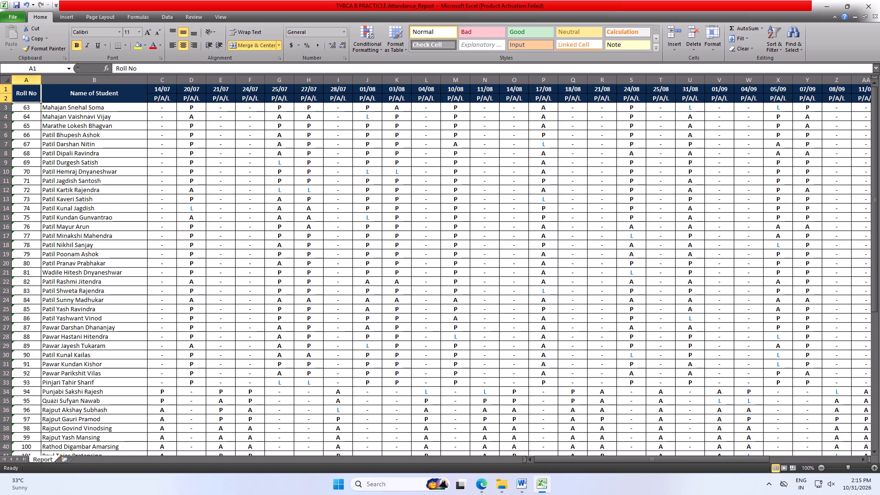
left_click_drag(40, 77, 37, 87)
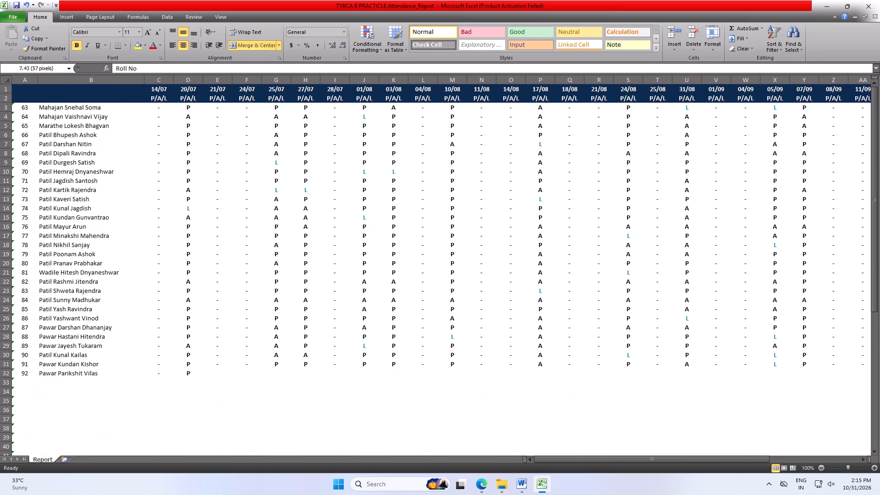
Delete row 2, the P/A/L sub-header row beneath the dates.
left_click(5, 99)
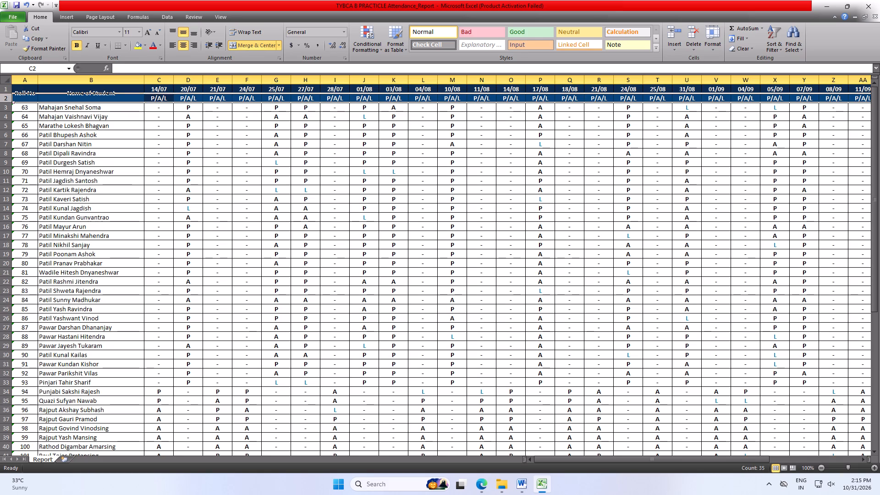
left_click(694, 34)
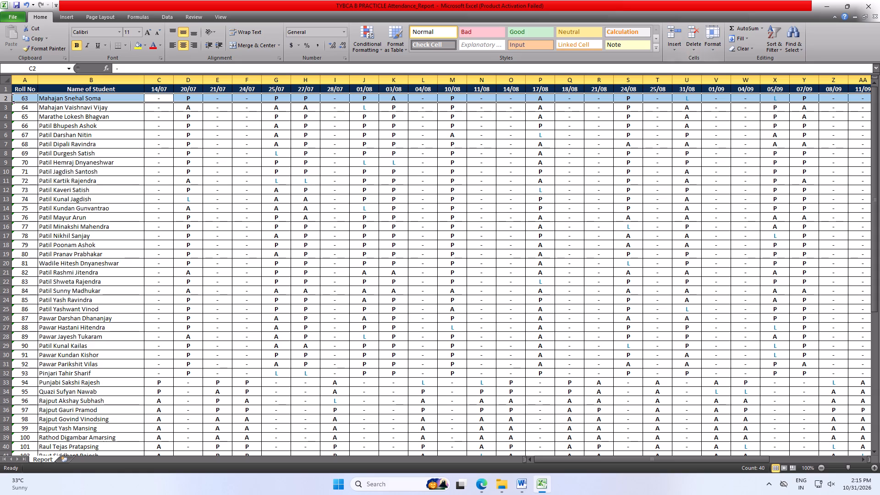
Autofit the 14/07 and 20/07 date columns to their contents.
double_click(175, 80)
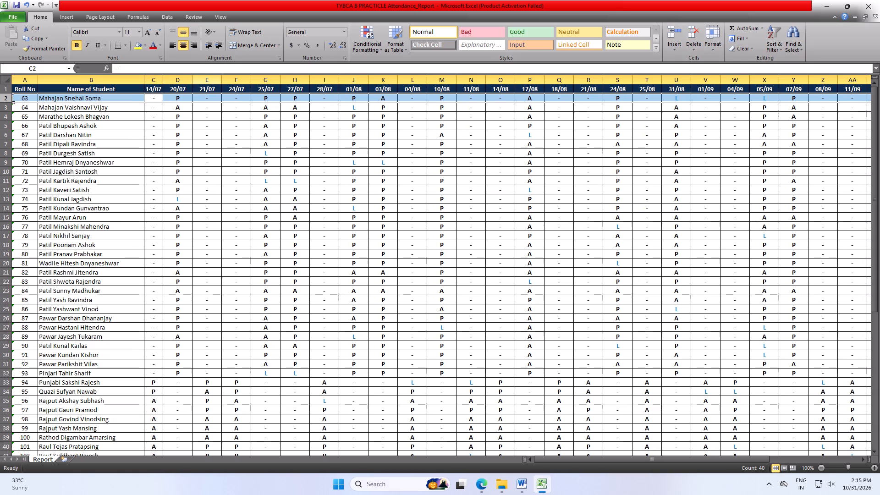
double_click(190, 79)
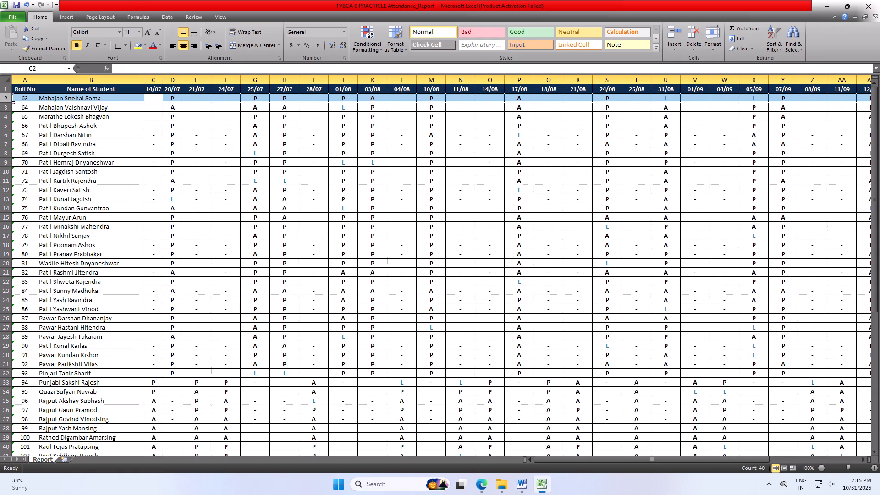
Set the column width to 2.5 for the date, TL and P columns, C through AM.
left_click_drag(152, 99, 738, 487)
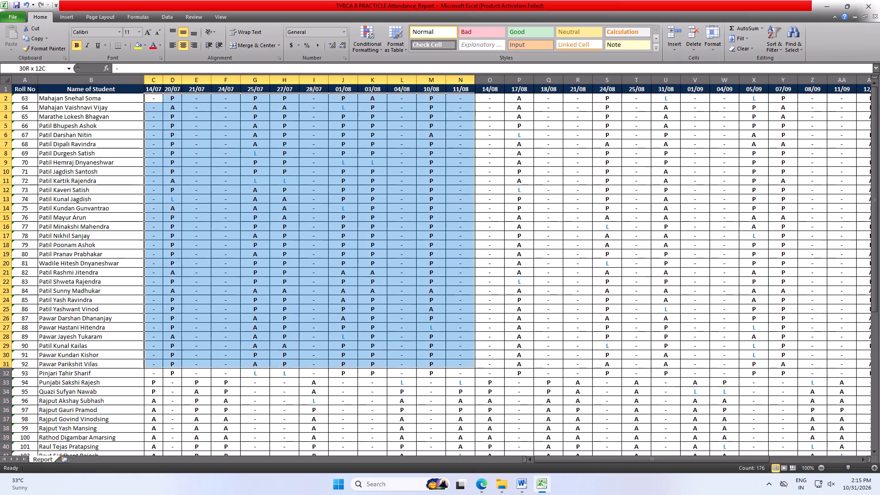
left_click_drag(738, 487, 783, 494)
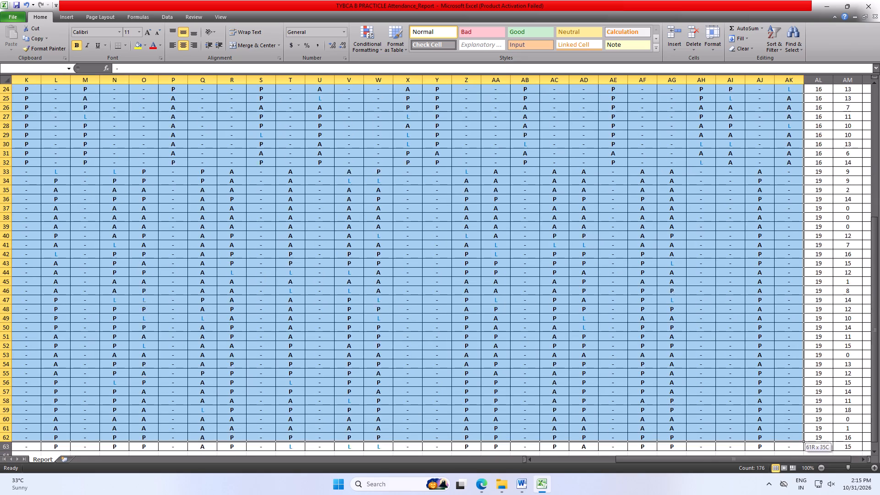
left_click_drag(783, 494, 848, 424)
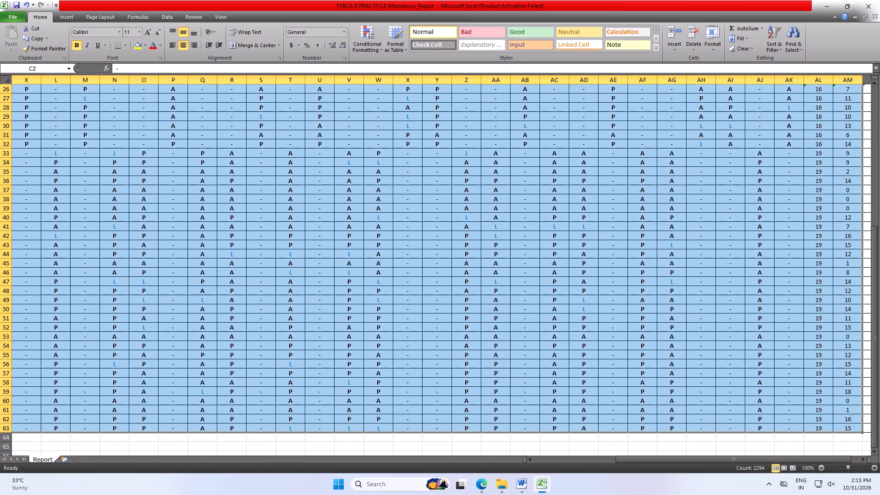
left_click(705, 50)
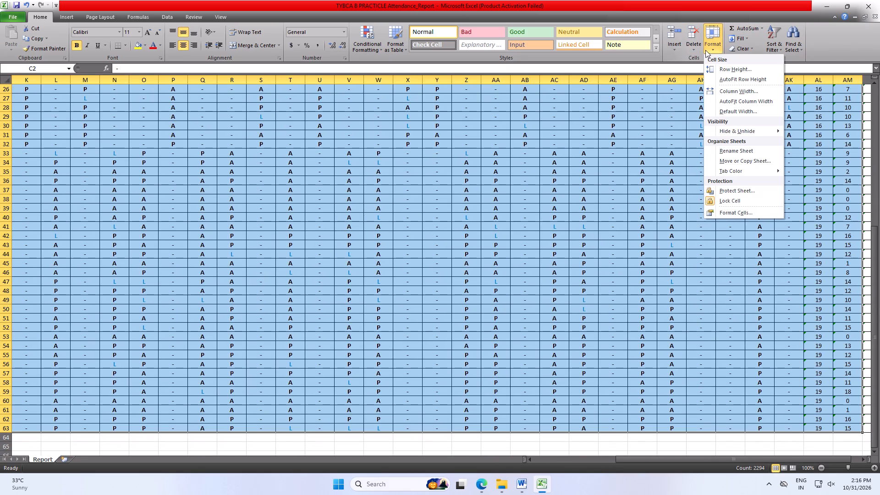
left_click(740, 92)
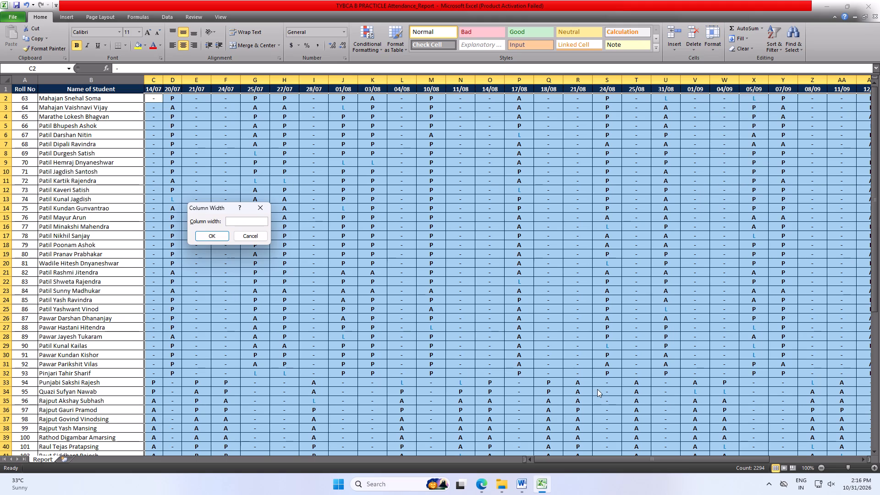
type("20")
key("BackSpace")
type(".5")
key("Return")
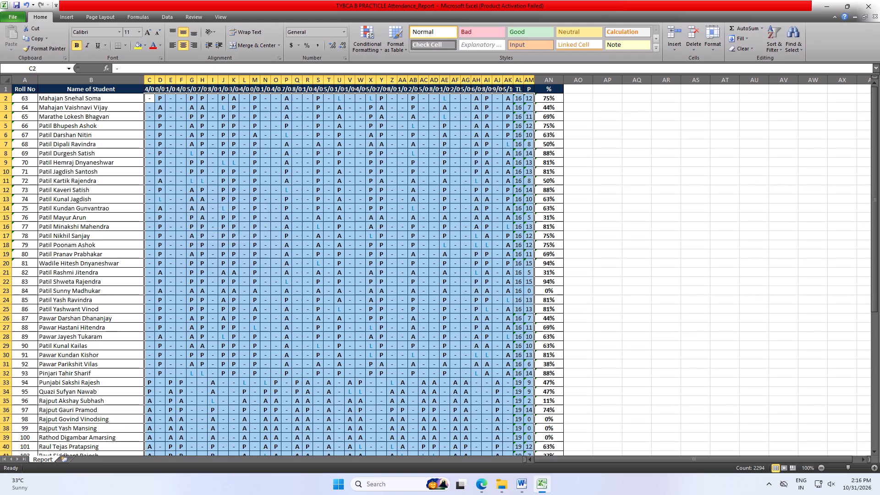
left_click(733, 287)
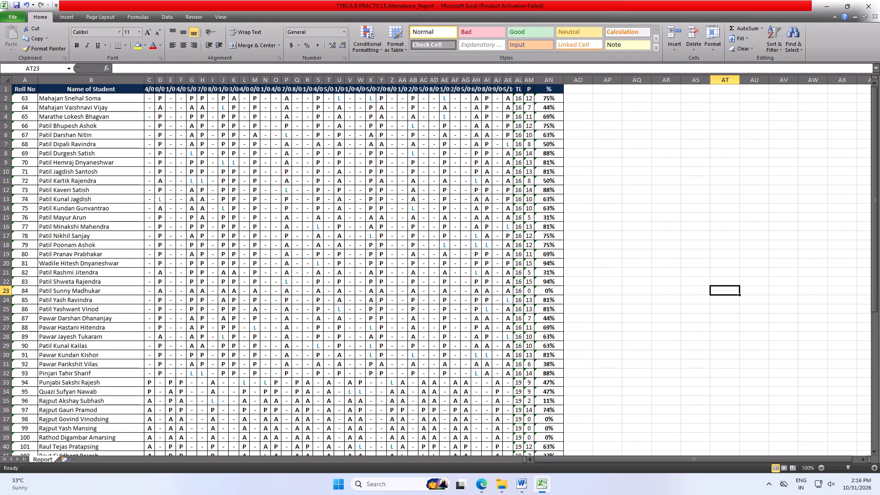
Rotate the header text up for all the date, TL, P and % cells, C1 through AN1.
scroll(257, 206, "up", 1)
left_click_drag(148, 88, 556, 82)
left_click(214, 31)
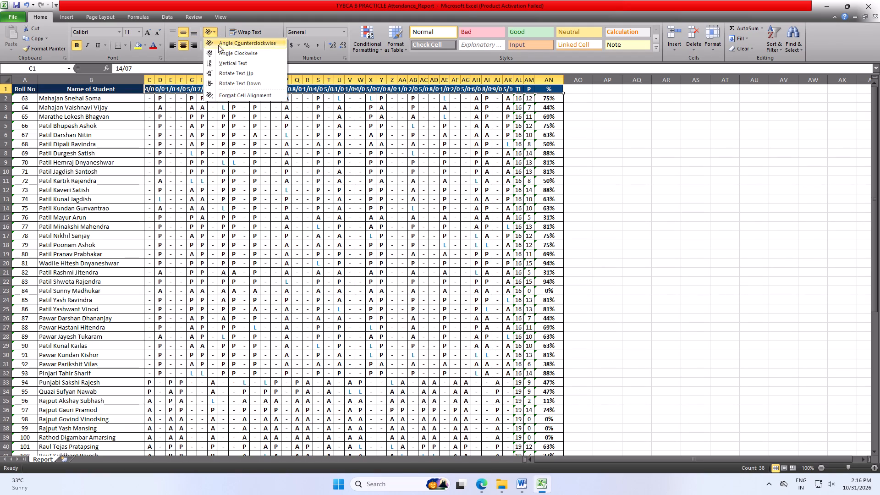
left_click(219, 73)
left_click(611, 182)
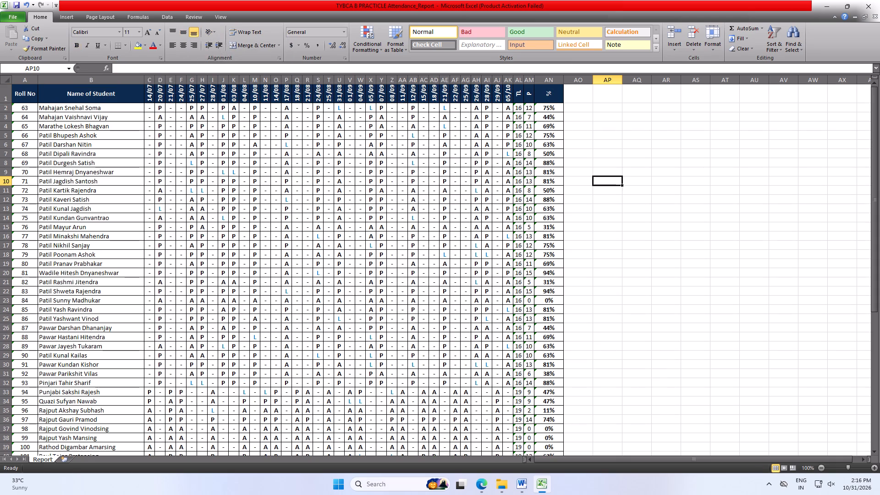
Rotate the Roll No header text up and autofit its column to the contents.
left_click(24, 96)
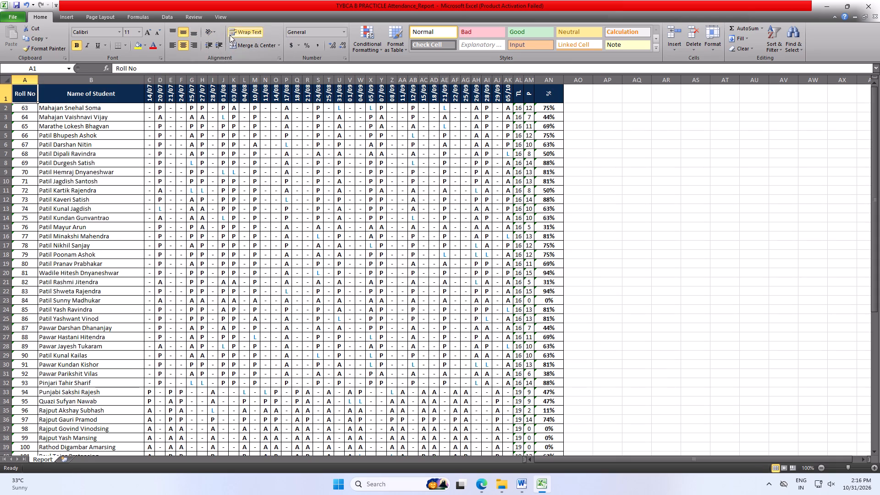
left_click(209, 28)
left_click(225, 77)
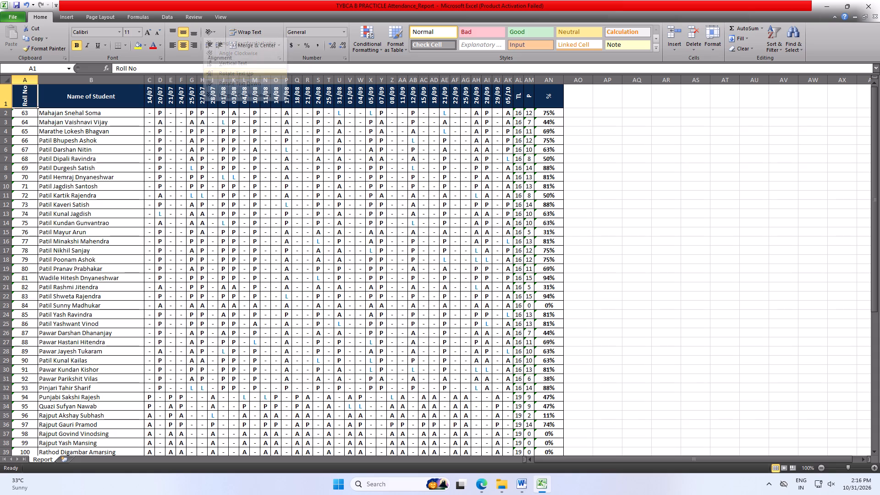
double_click(38, 75)
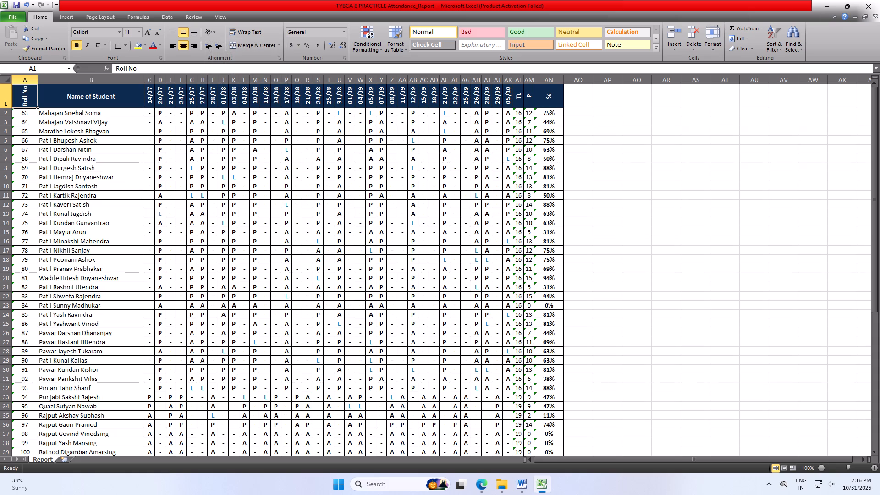
double_click(38, 78)
left_click(641, 164)
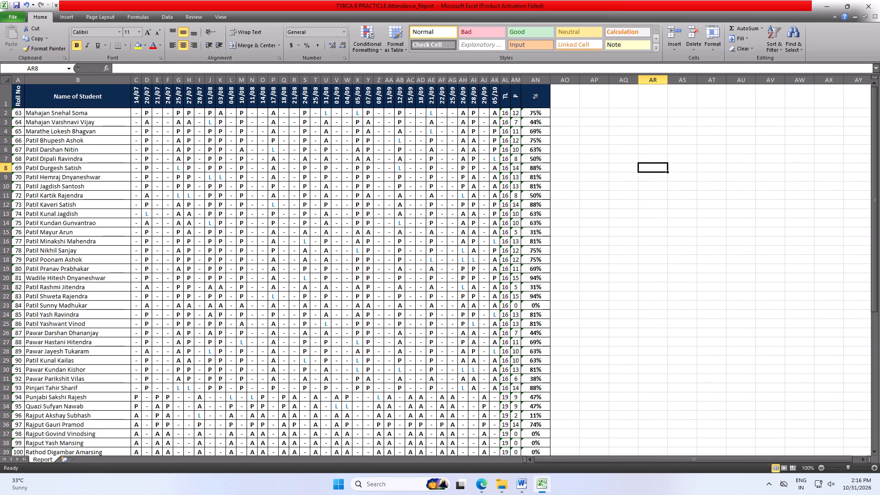
Show the margins in the print preview and narrow them to about 0.46" right and 0.41" left.
key("ctrl+p")
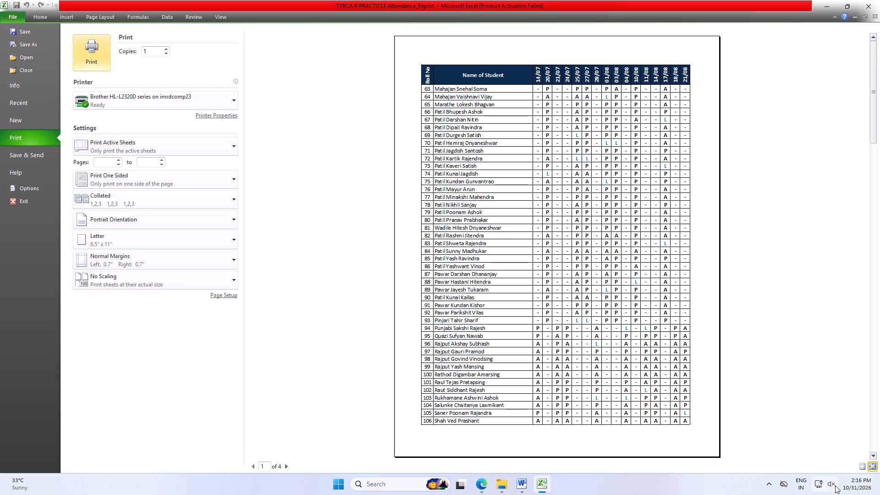
left_click(860, 469)
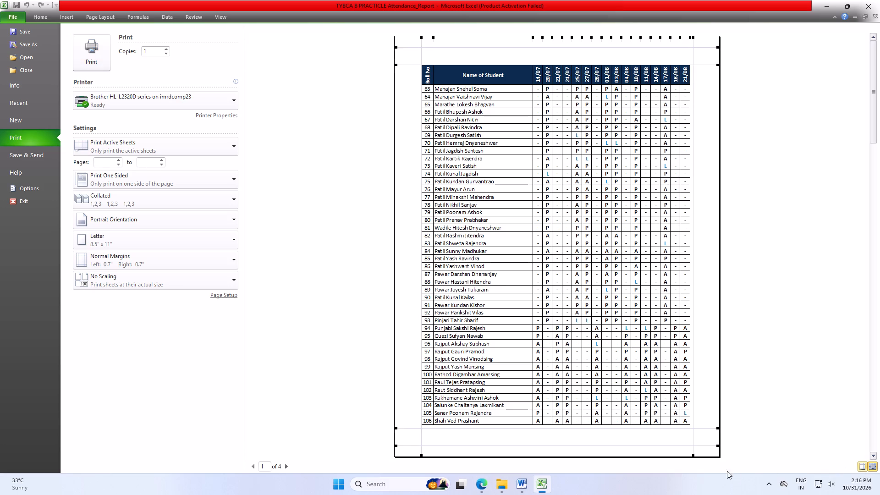
left_click_drag(693, 454, 698, 453)
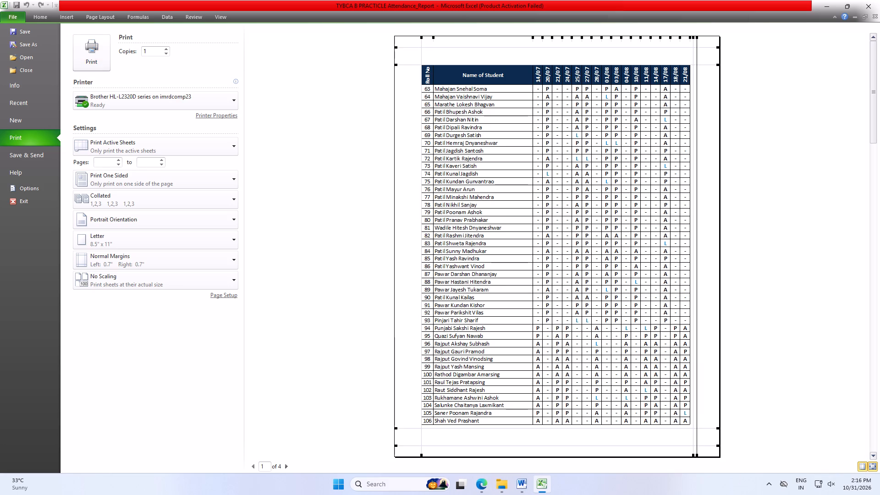
left_click_drag(698, 453, 703, 453)
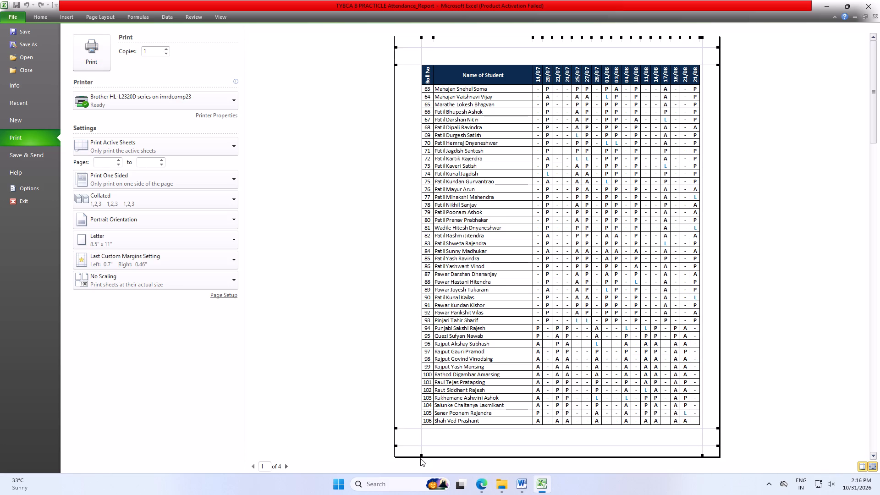
left_click_drag(422, 455, 414, 459)
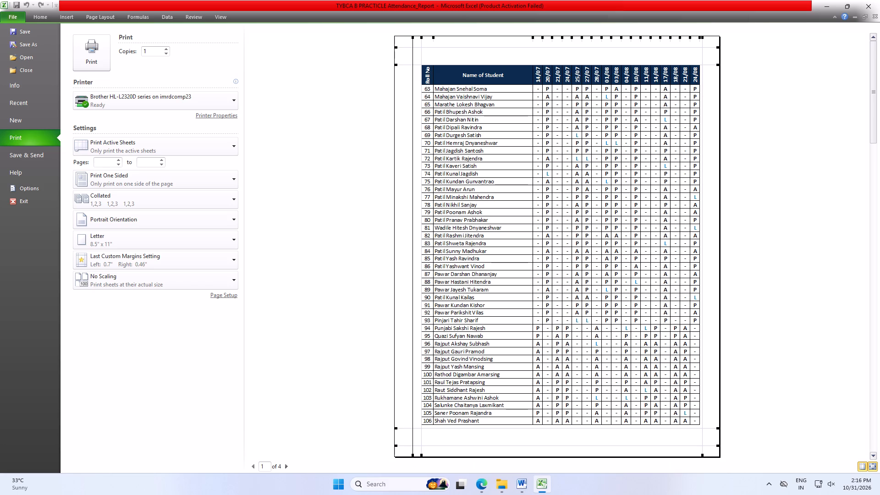
left_click_drag(414, 459, 411, 460)
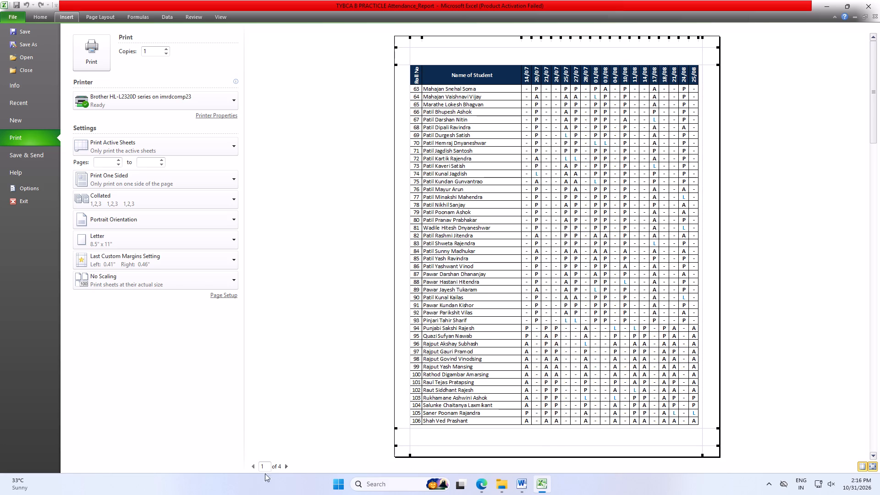
Page through the print preview to check how the report splits across pages, and return to the sheet.
left_click(287, 465)
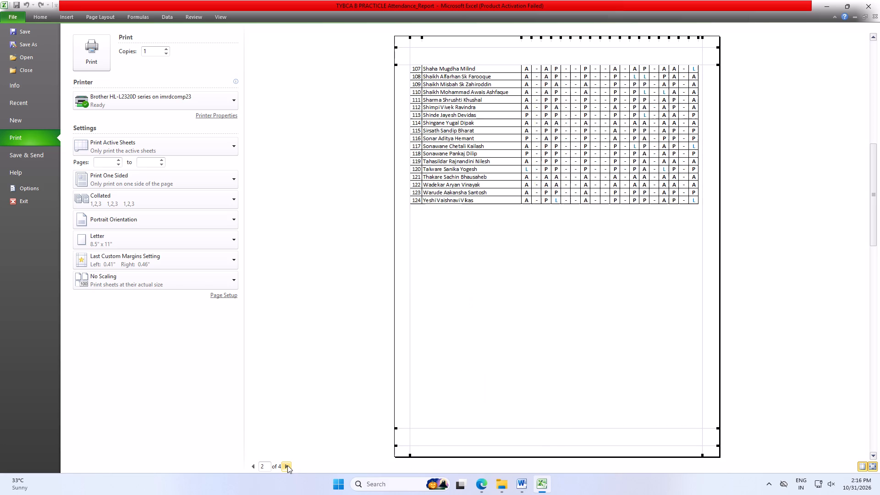
left_click(287, 465)
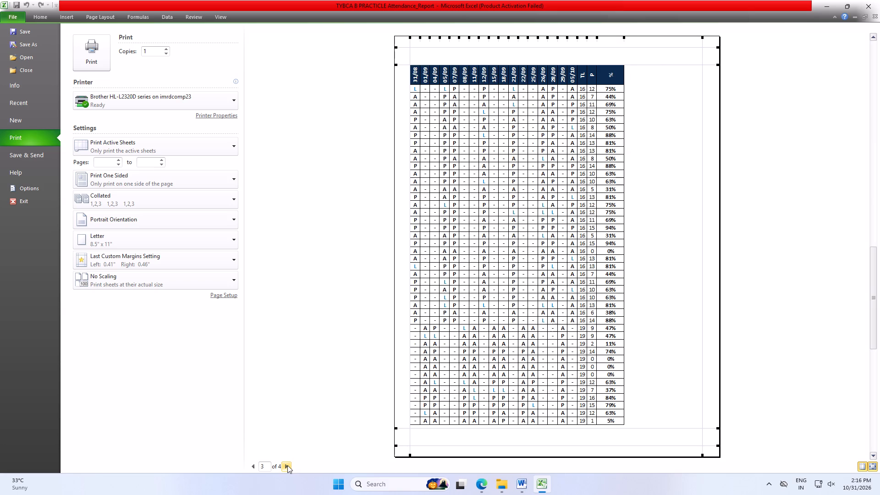
left_click(287, 465)
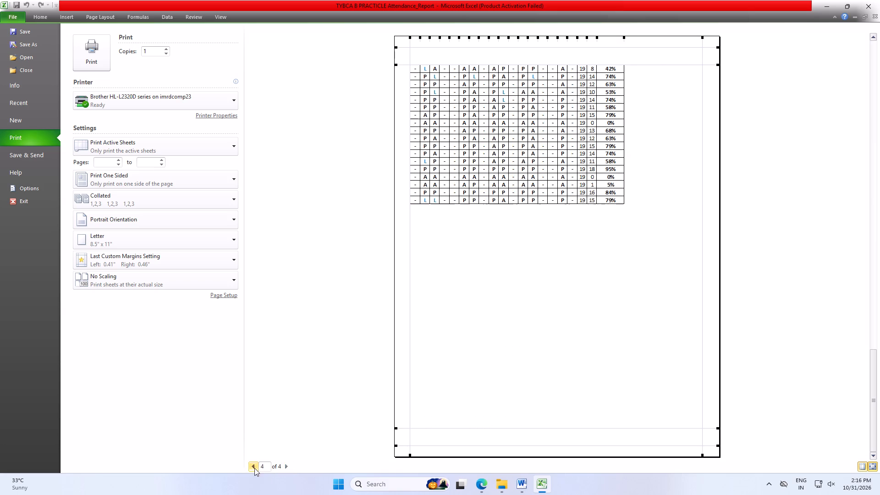
left_click(43, 18)
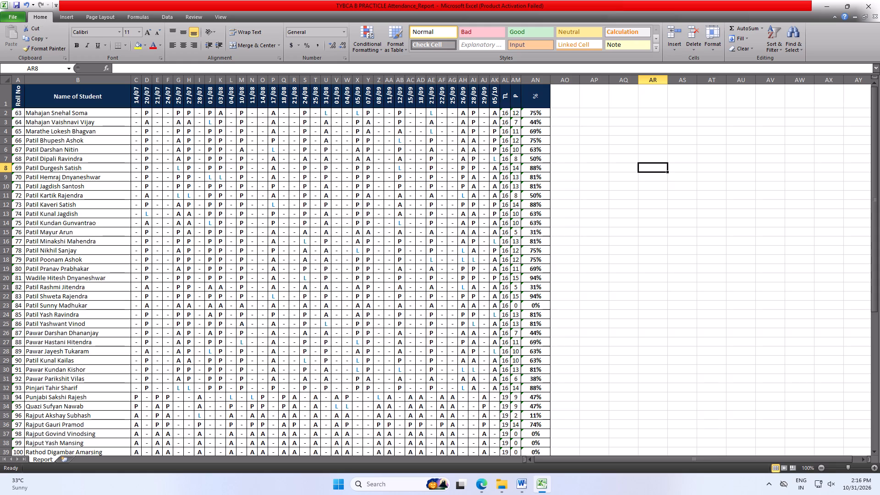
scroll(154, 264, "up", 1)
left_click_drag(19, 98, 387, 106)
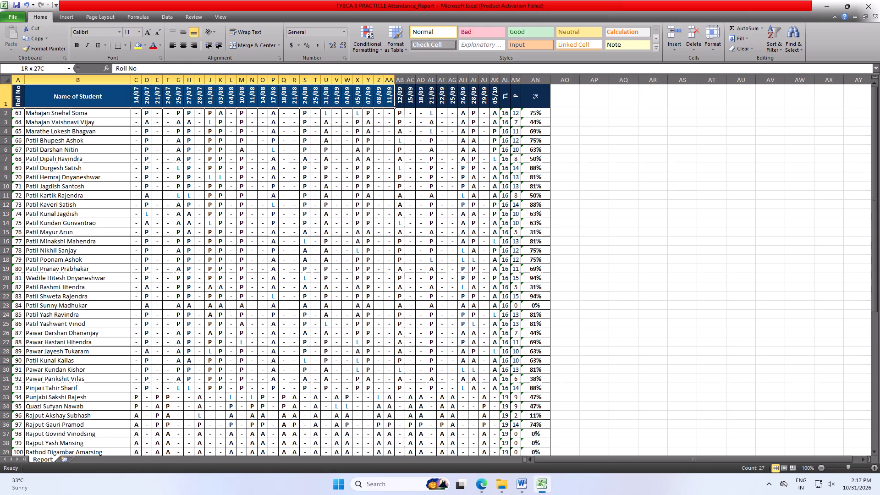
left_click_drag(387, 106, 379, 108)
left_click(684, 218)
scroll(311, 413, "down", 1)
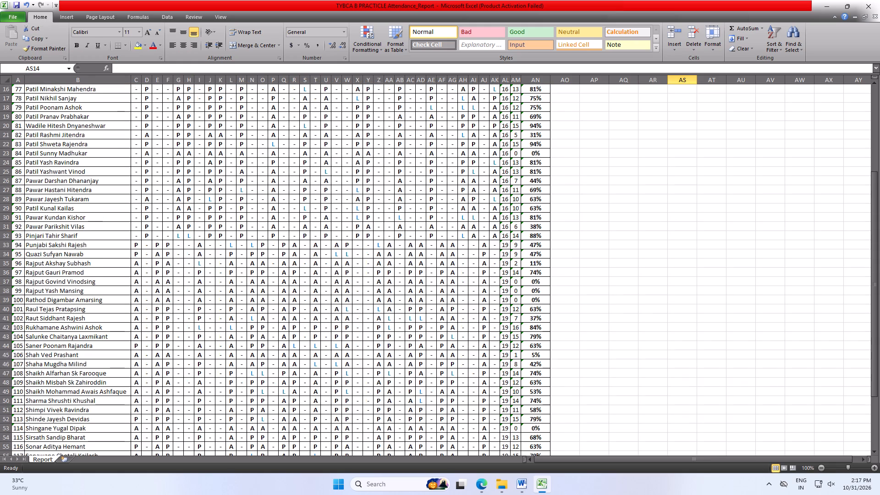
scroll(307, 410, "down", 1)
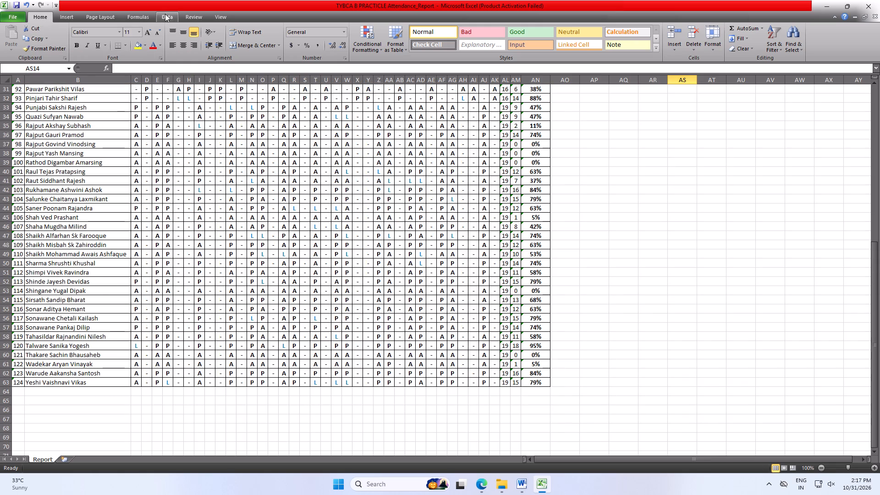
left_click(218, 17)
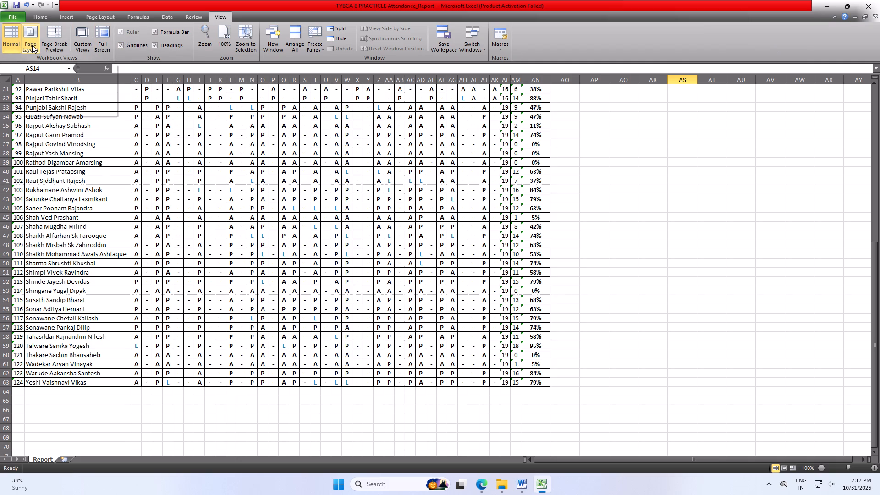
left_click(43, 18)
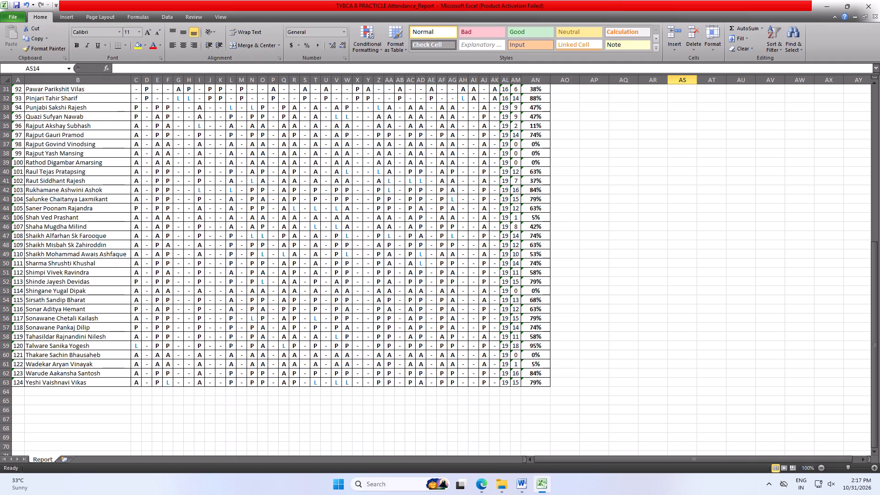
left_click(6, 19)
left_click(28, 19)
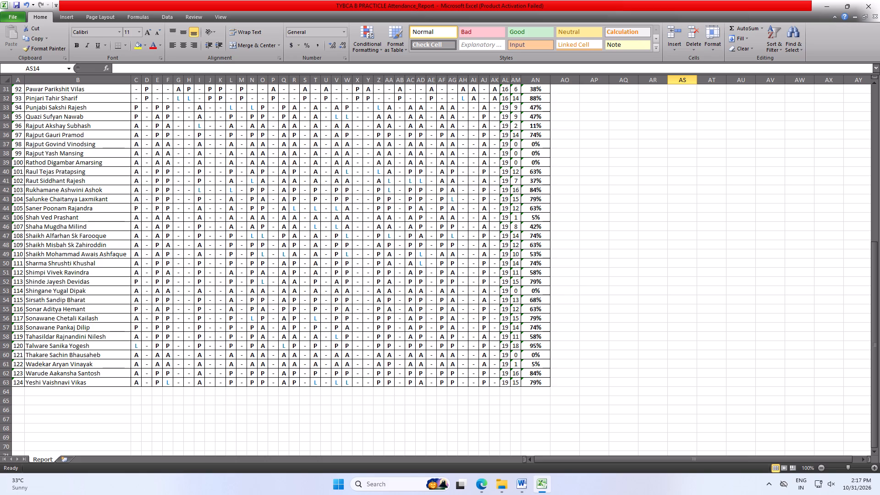
Recheck the first page in the print preview, then examine where the page breaks fall on the sheet.
scroll(67, 264, "up", 8)
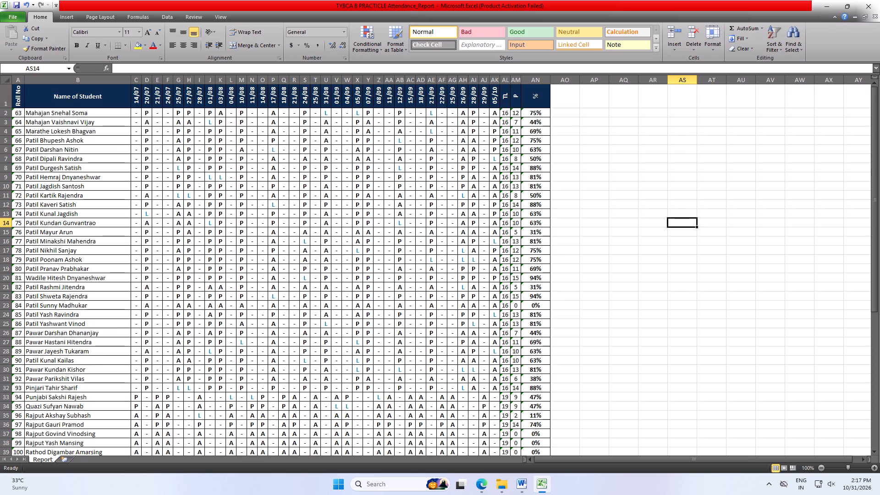
key("ctrl+p")
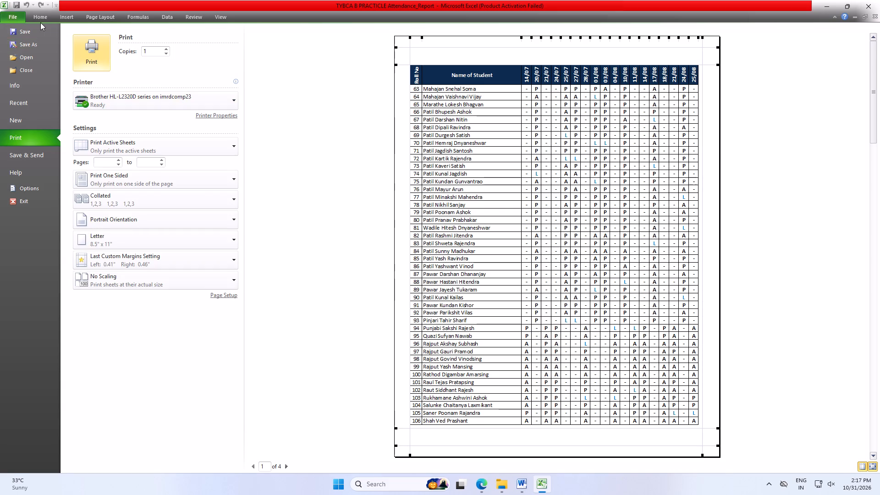
left_click(39, 15)
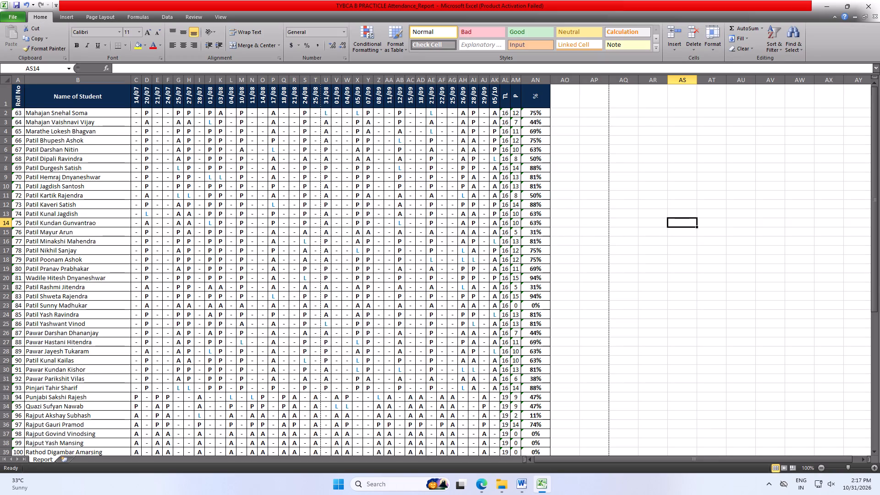
scroll(312, 336, "down", 1)
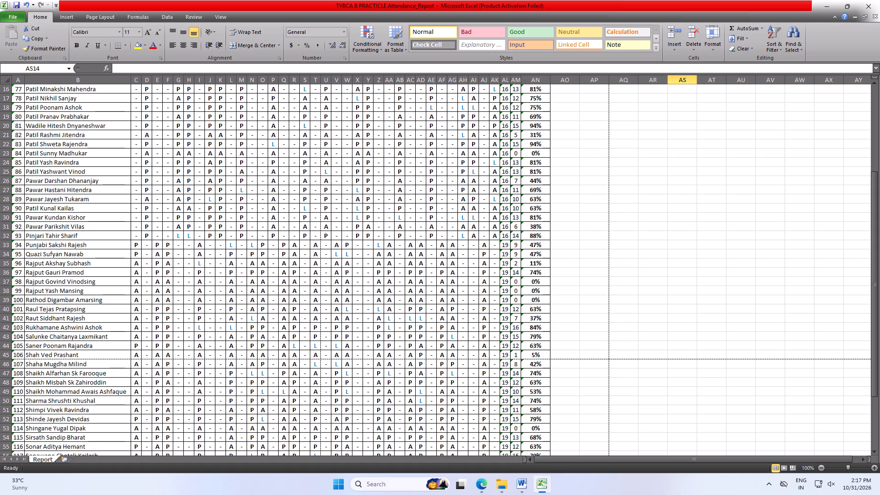
scroll(65, 364, "up", 4)
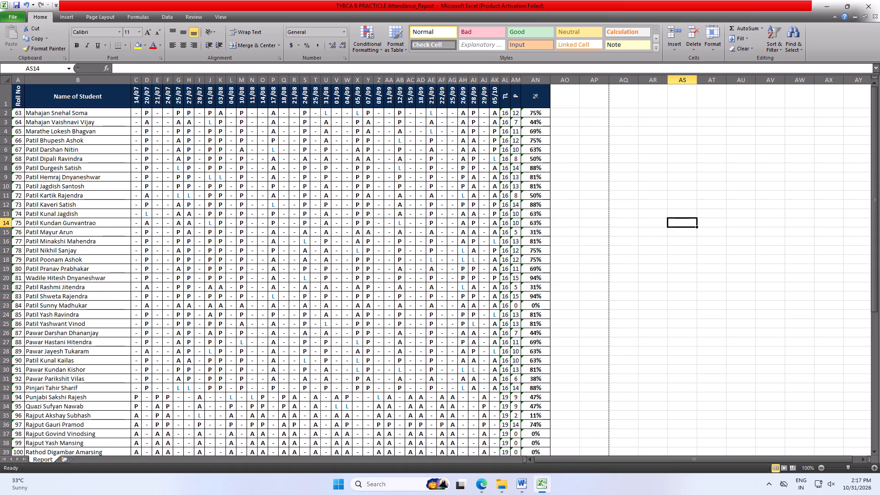
Set the row height to 19.5 for all the student rows, 2 through 63.
left_click_drag(19, 115, 523, 483)
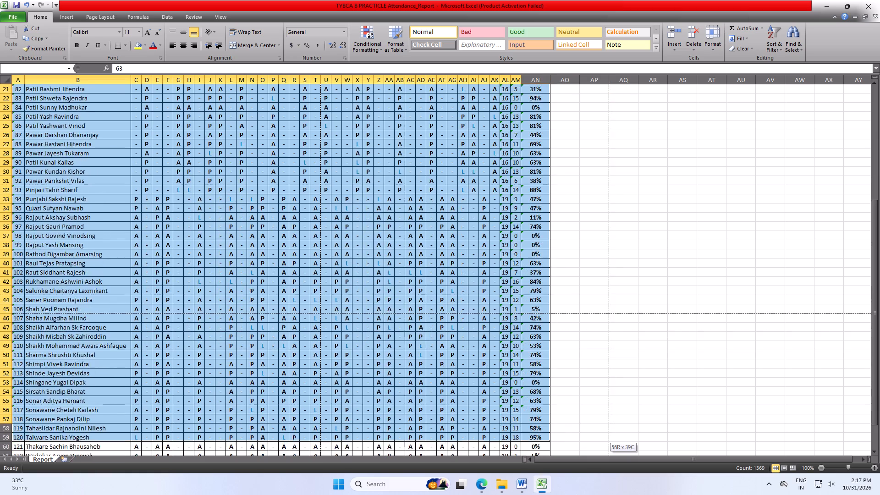
left_click_drag(523, 483, 532, 434)
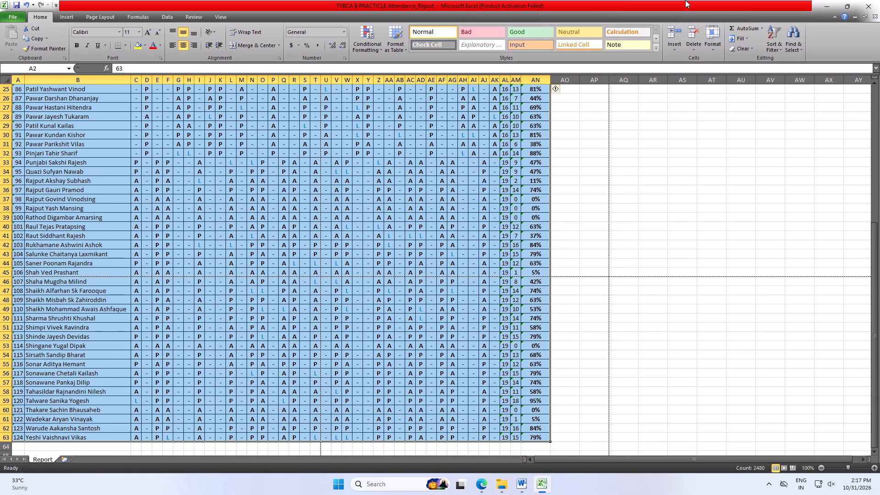
left_click(715, 55)
left_click(714, 46)
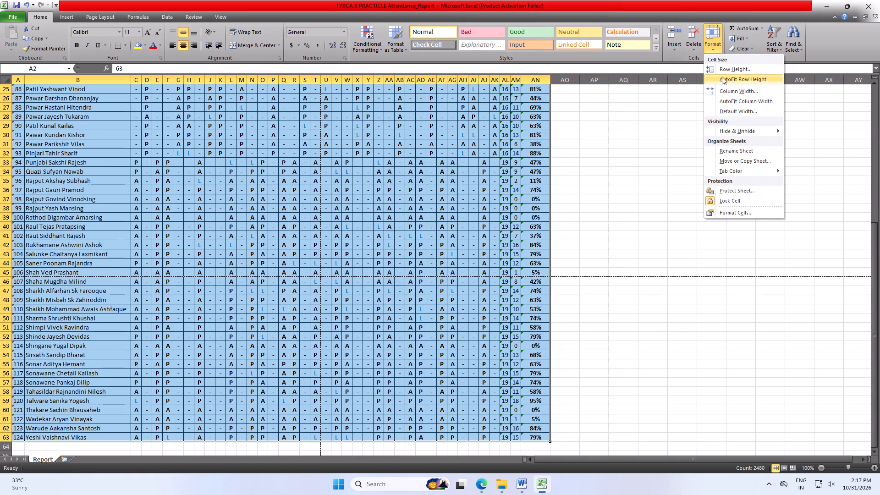
left_click(731, 69)
type("19")
type(".5")
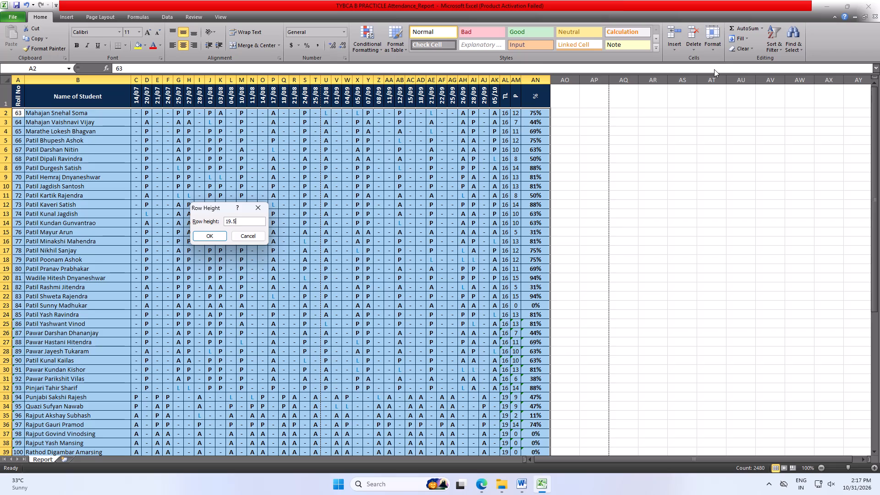
key("Return")
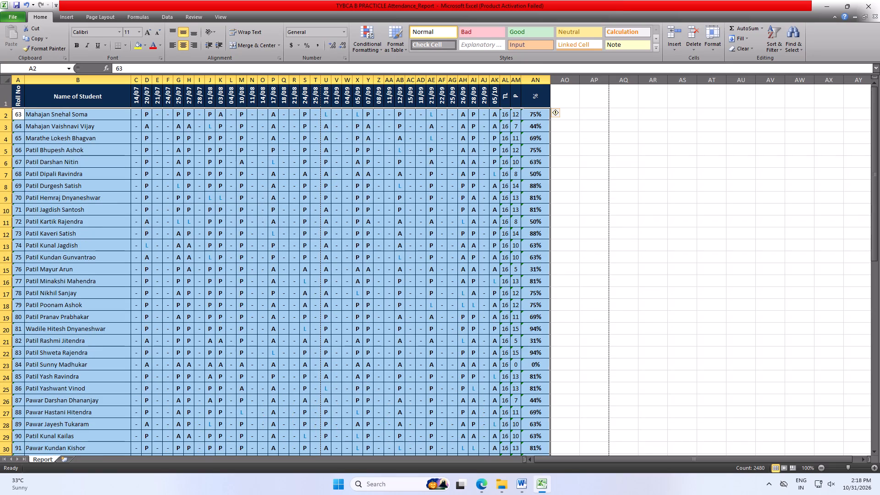
left_click(603, 206)
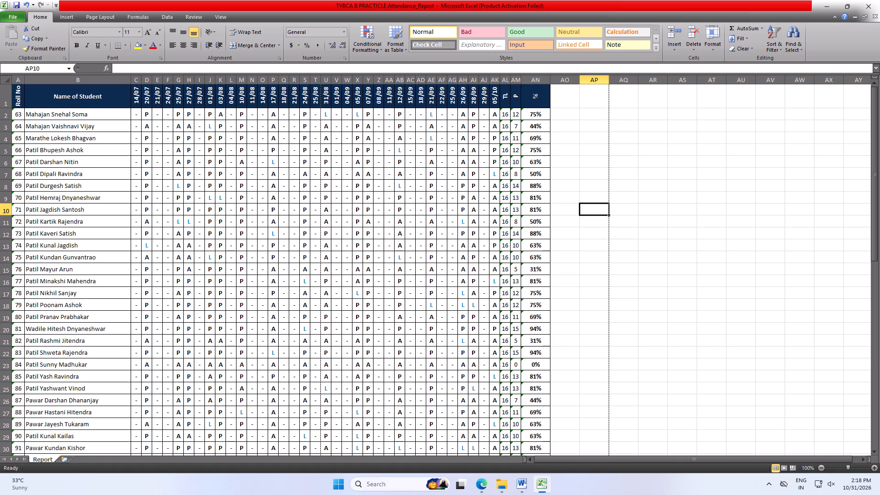
Insert a blank row at the horizontal page break, above the roll number 97 row (row 36).
scroll(190, 305, "down", 2)
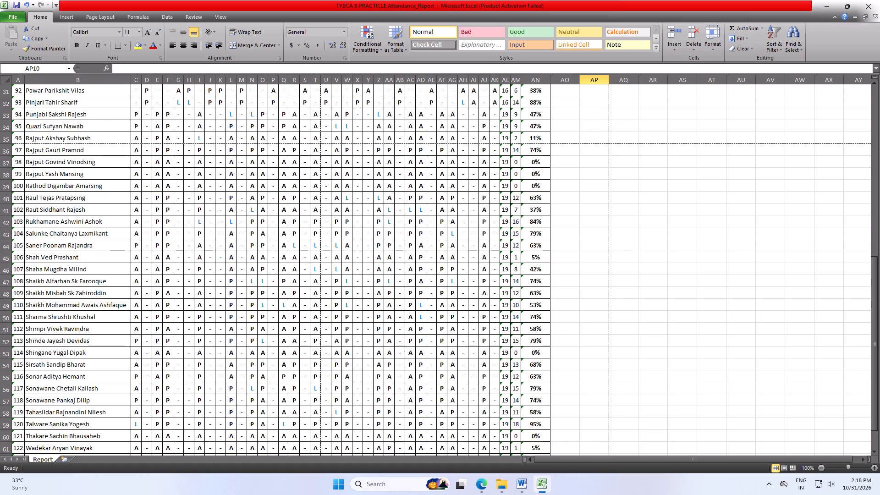
scroll(209, 373, "down", 1)
scroll(244, 360, "up", 2)
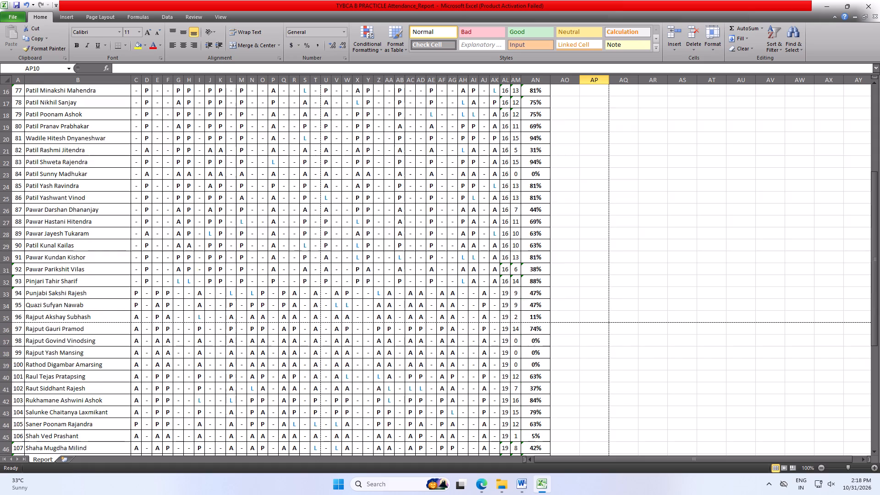
left_click(8, 327)
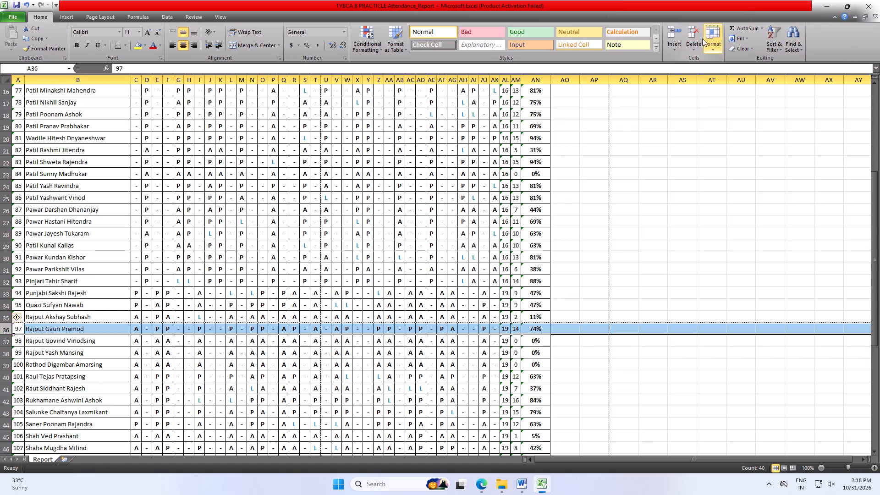
left_click(676, 35)
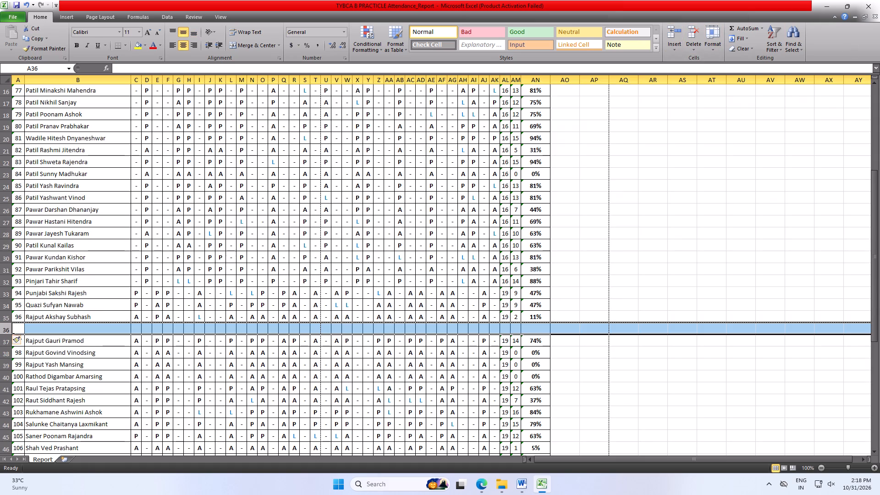
left_click(656, 135)
Copy the header row A1:AN1 and paste it into the blank row 36 at the page break.
scroll(187, 312, "up", 4)
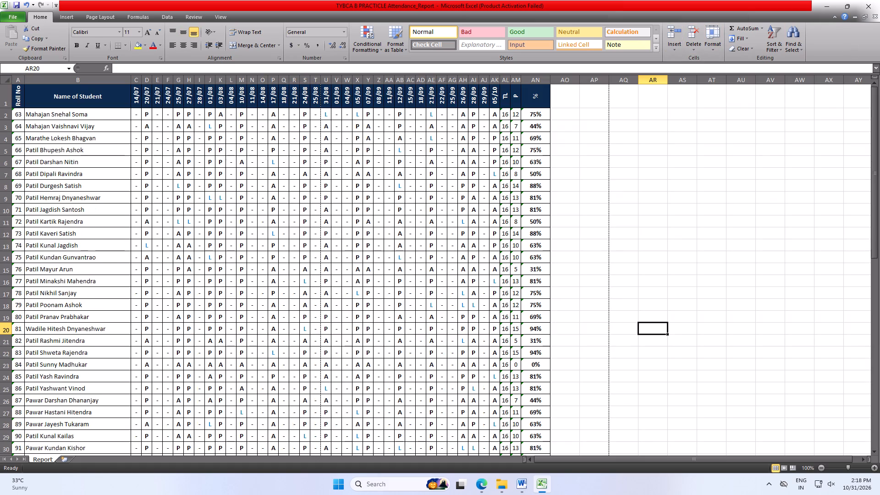
left_click_drag(22, 100, 502, 102)
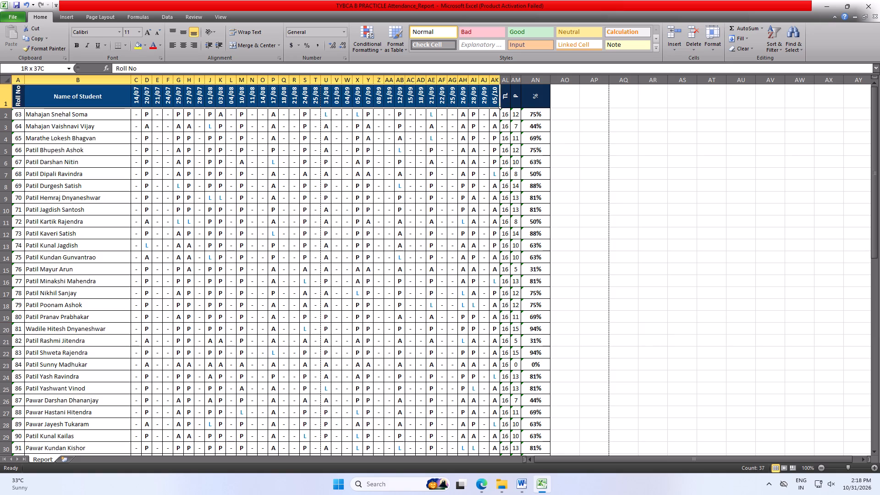
left_click_drag(502, 102, 540, 97)
key("ctrl+c")
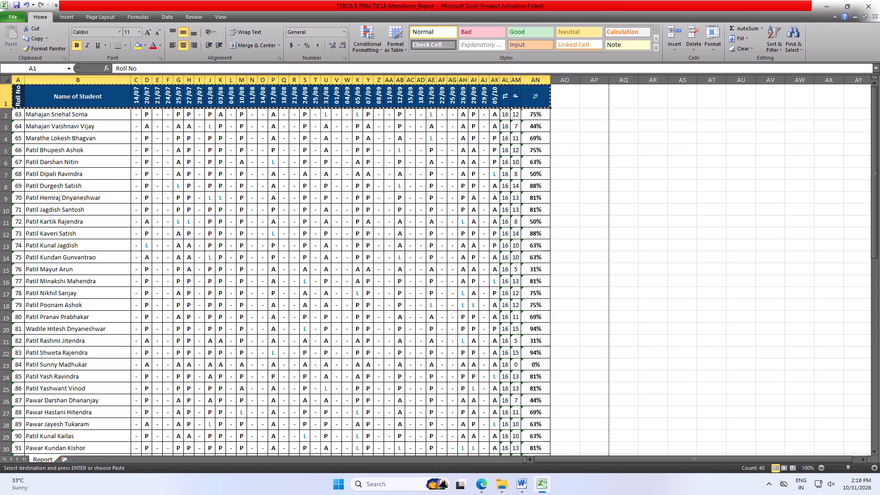
scroll(5, 454, "down", 2)
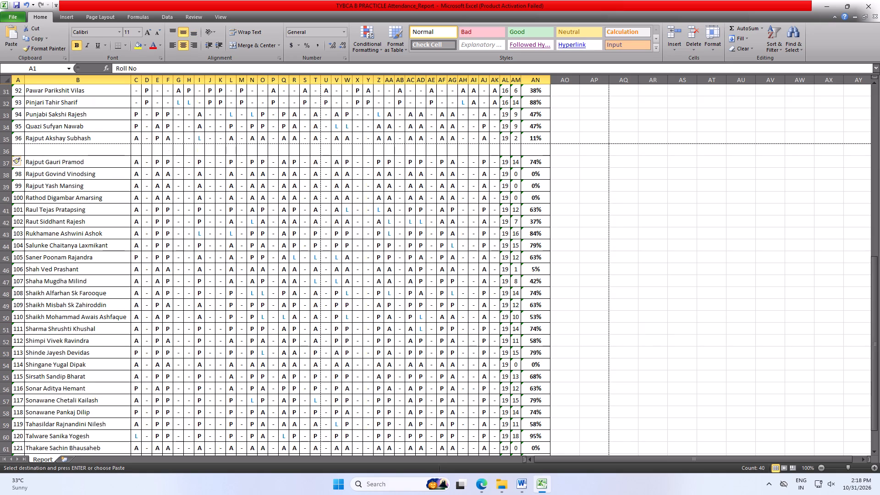
left_click(17, 150)
key("ctrl+v")
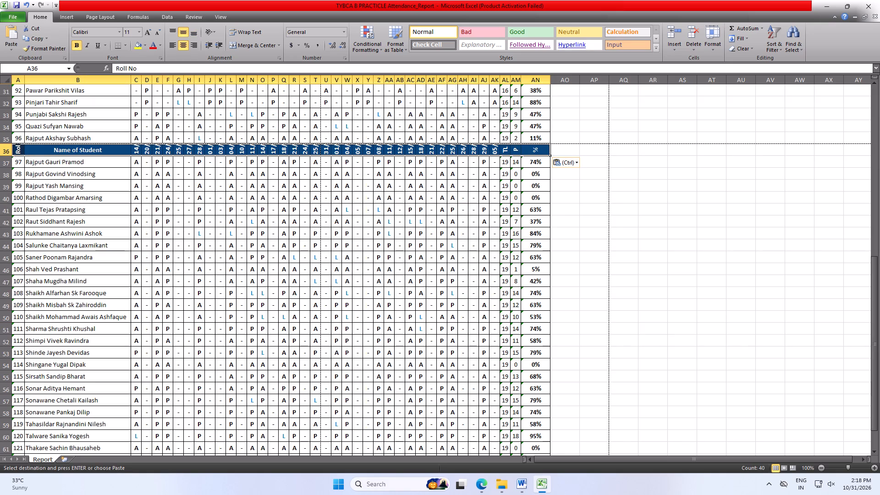
Auto-fit the height of the repeated header row 36 to its rotated dates, and clear the copy selection.
double_click(7, 155)
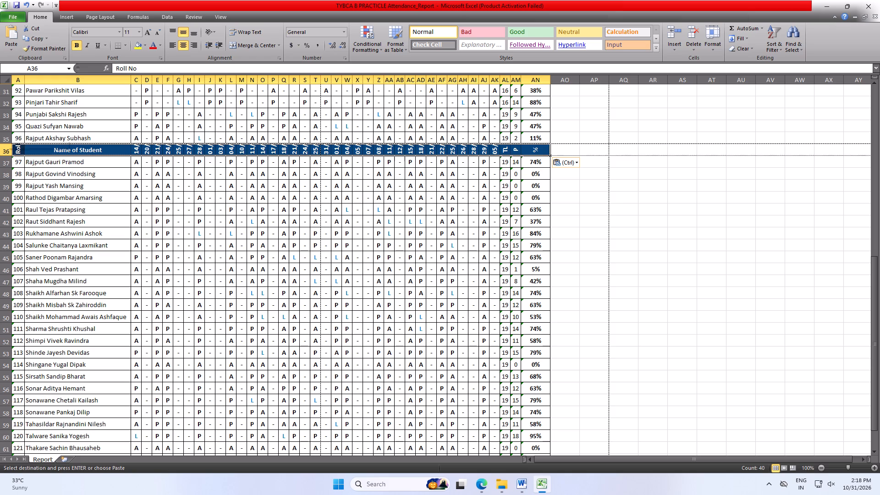
left_click(692, 241)
scroll(472, 350, "up", 4)
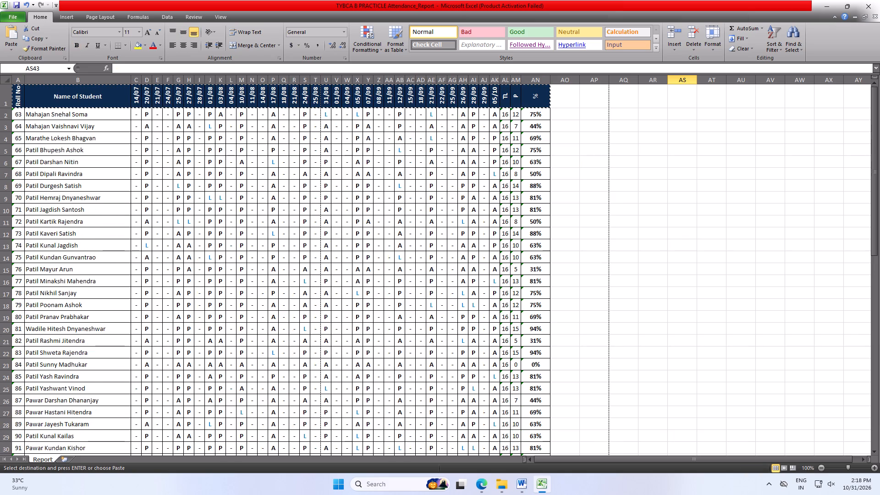
scroll(536, 344, "up", 2)
key("Escape")
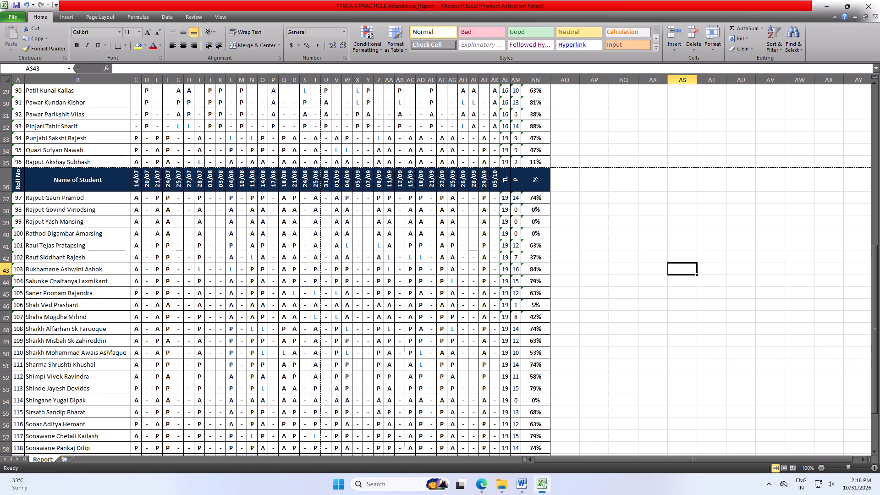
Page through the print preview to check the header on each page of the report, and return to the sheet.
key("ctrl+p")
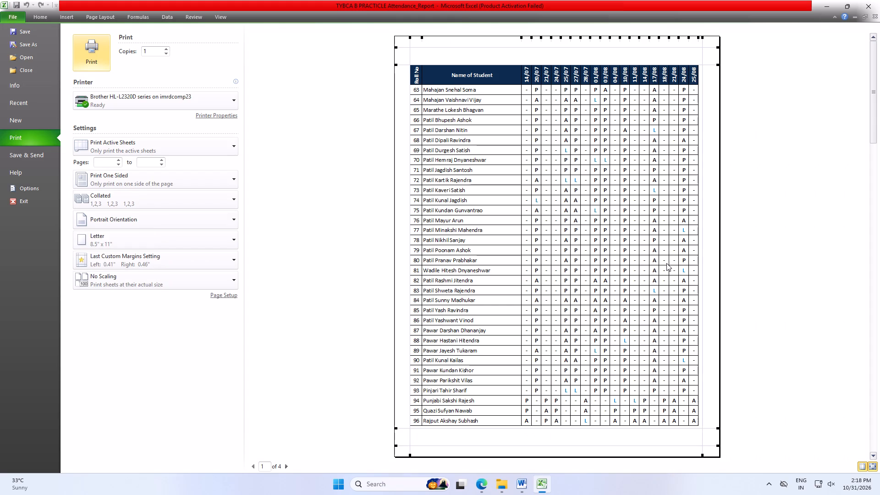
left_click(288, 471)
left_click(288, 471)
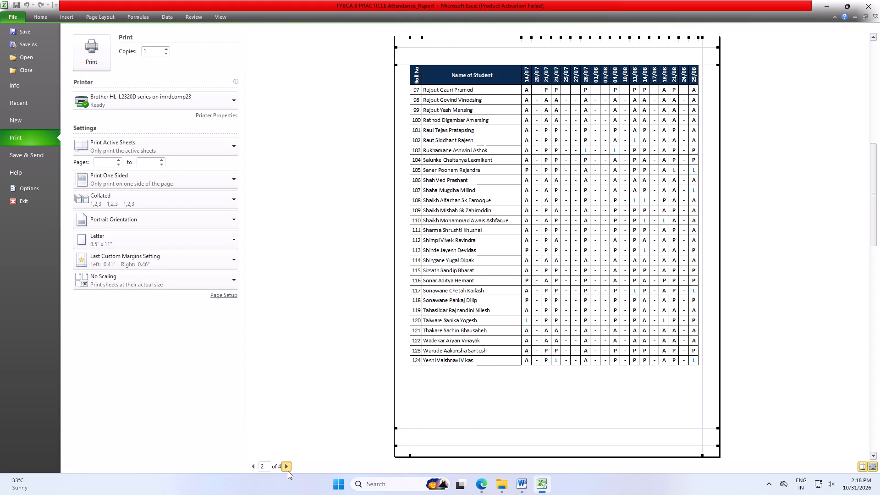
left_click(288, 471)
left_click(253, 466)
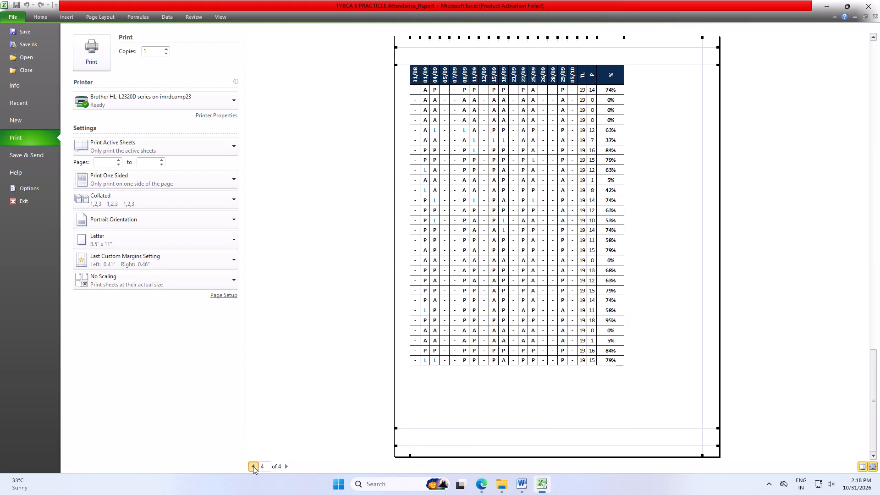
left_click(253, 466)
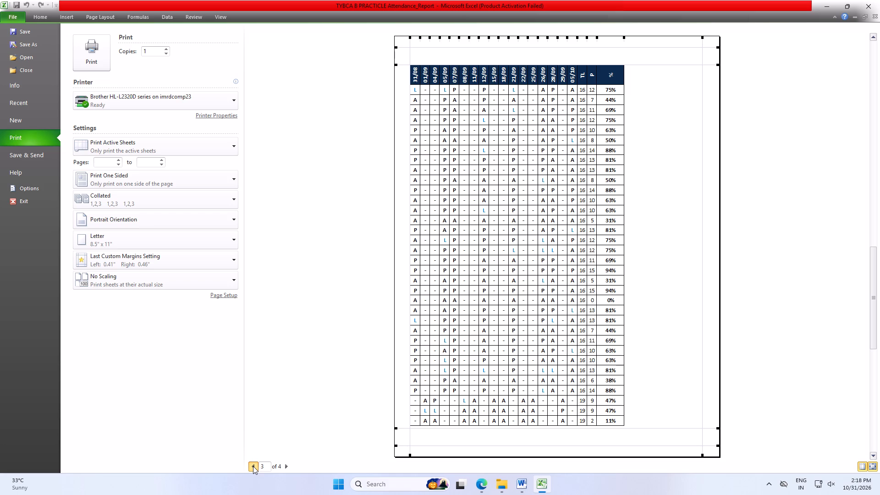
left_click(253, 466)
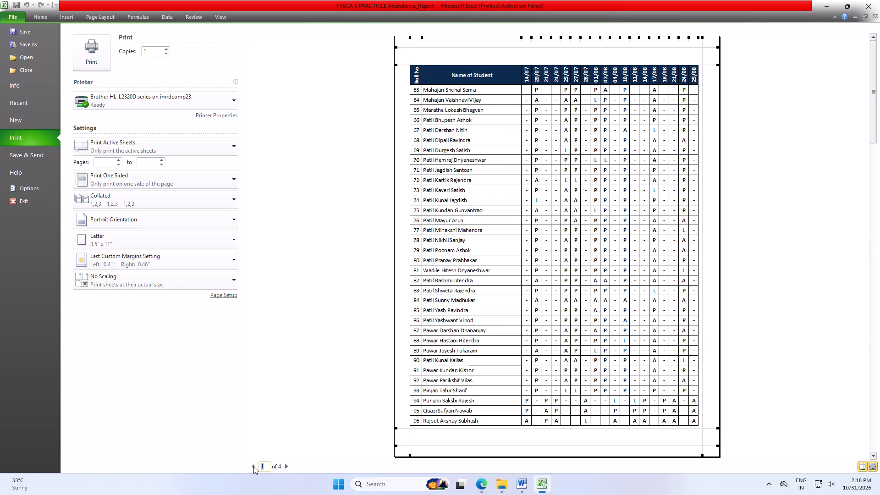
left_click(288, 469)
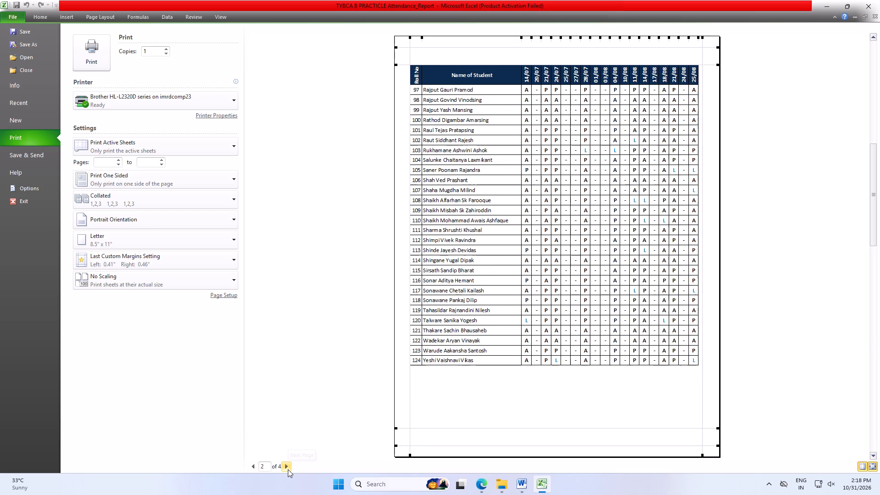
left_click(288, 469)
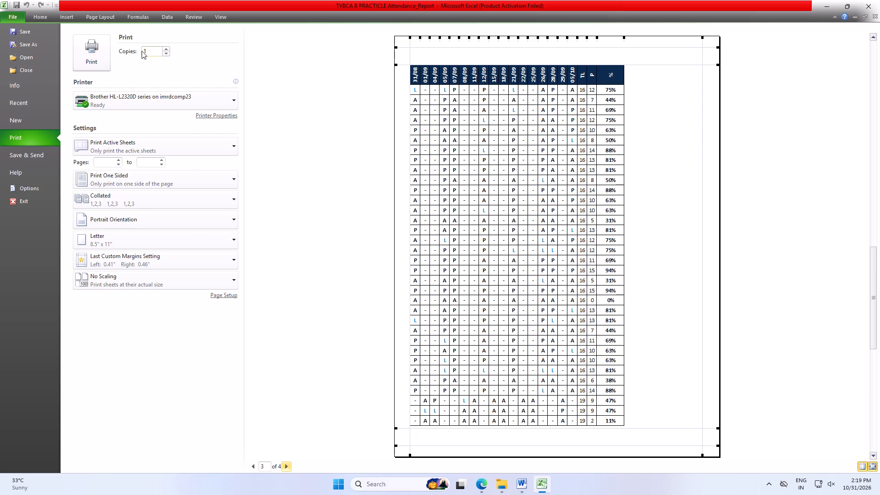
left_click(14, 5)
left_click(40, 19)
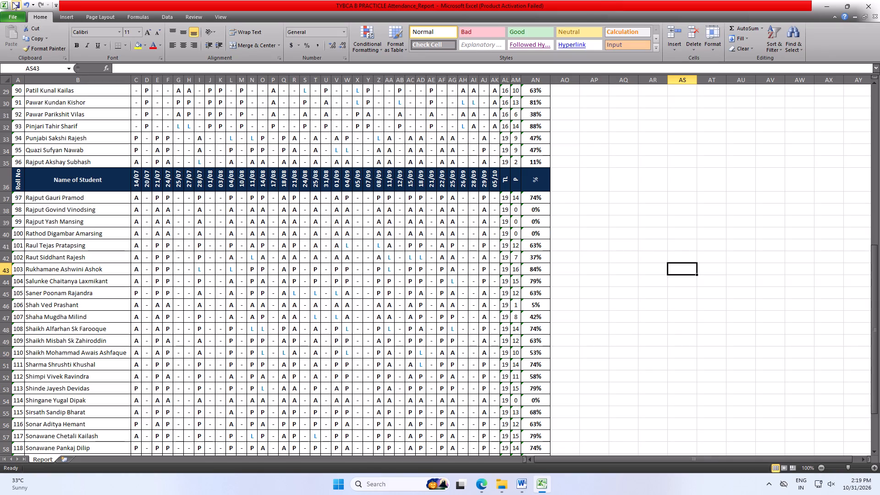
Save the TYBCA B practical attendance report and close it.
left_click(12, 2)
triple_click(18, 1)
left_click(18, 1)
left_click(863, 0)
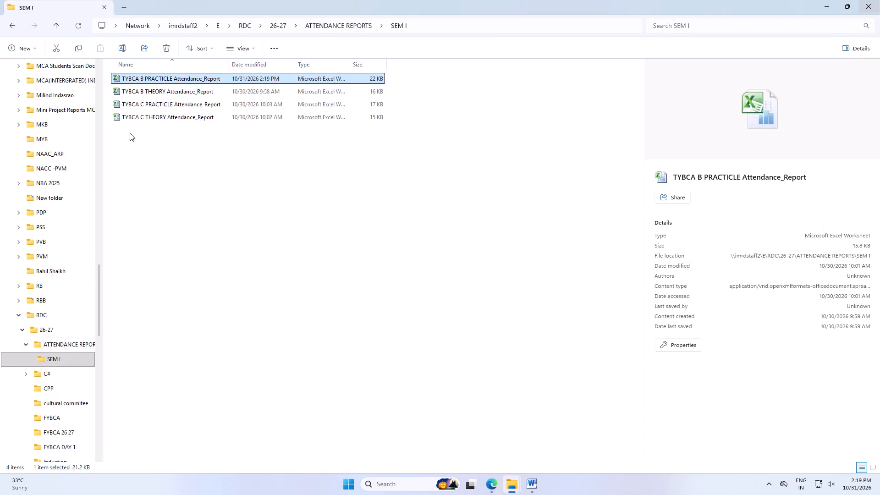
Open the TYBCA B THEORY Attendance_Report workbook from the SEM I folder, dismiss the activation wizard and enable editing.
double_click(153, 93)
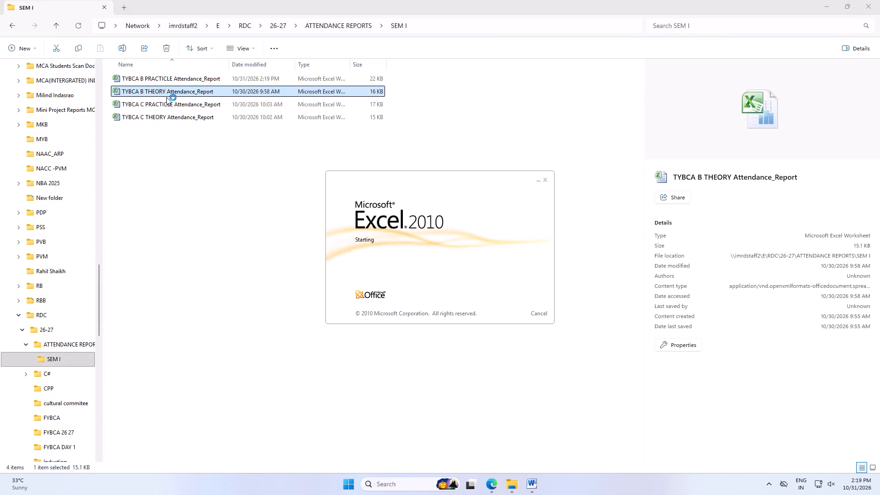
left_click(294, 33)
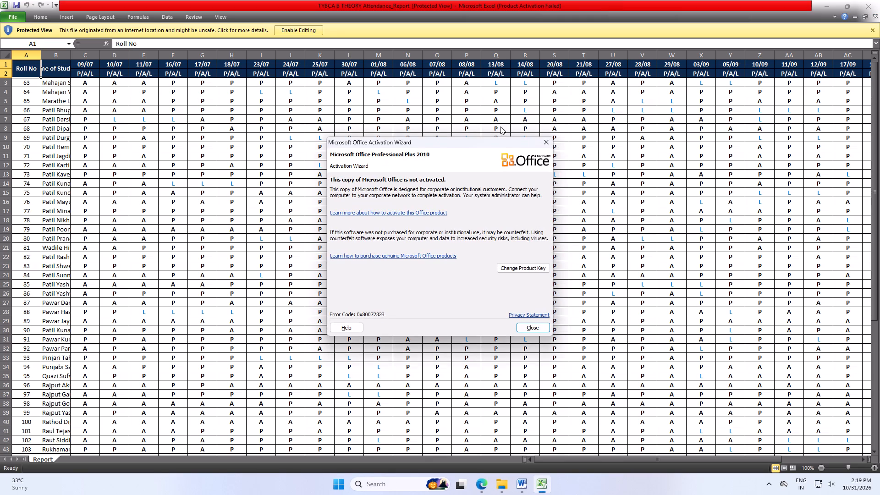
left_click(546, 138)
left_click(286, 33)
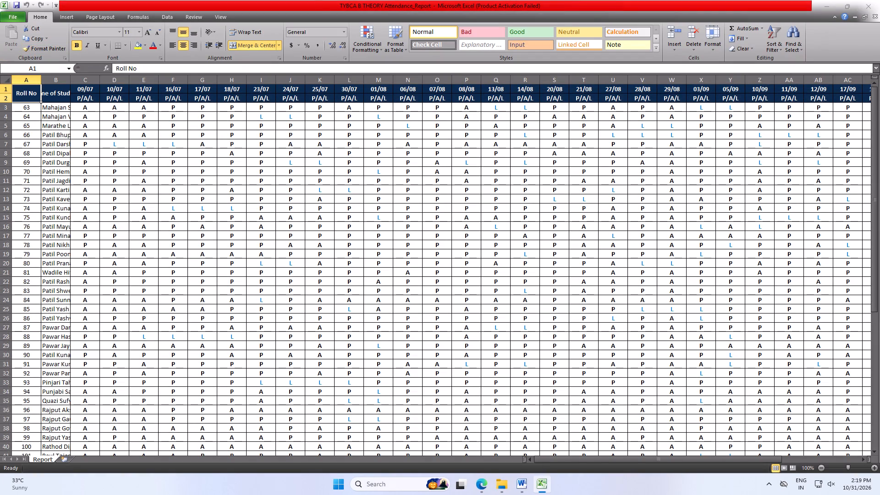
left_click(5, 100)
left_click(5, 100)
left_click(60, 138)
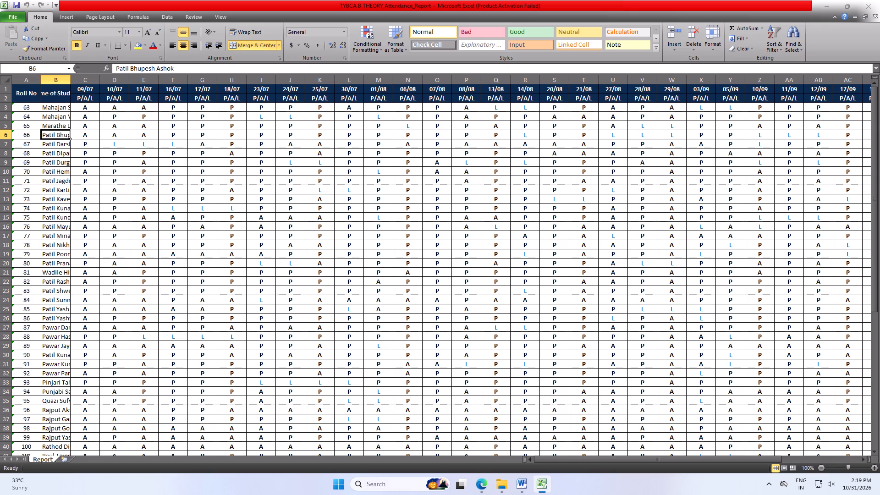
Replace the P/A/L labels in row 2 with a number series from 1 to 33 across C2:AI2.
left_click(85, 97)
key("1")
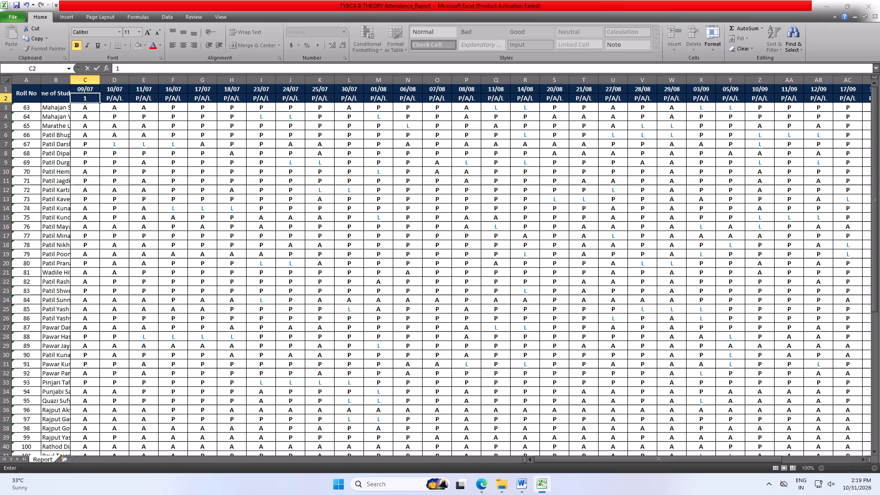
left_click(123, 101)
key("2")
left_click(154, 111)
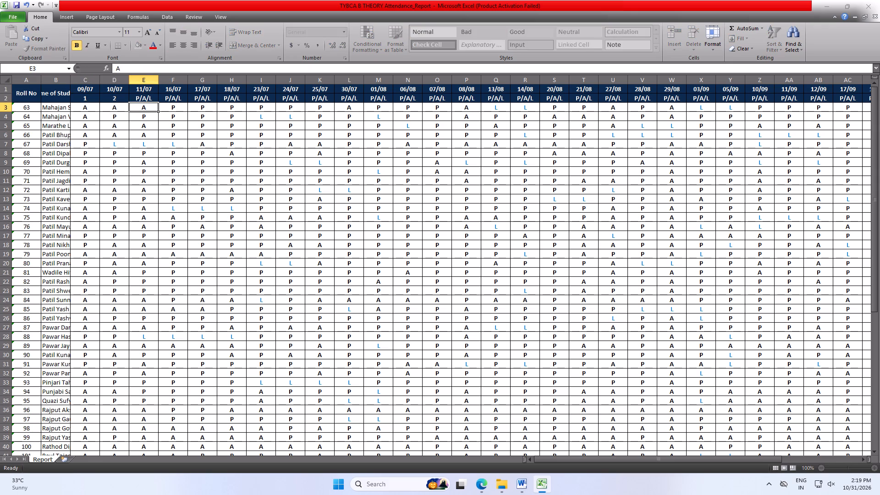
left_click_drag(91, 99, 118, 102)
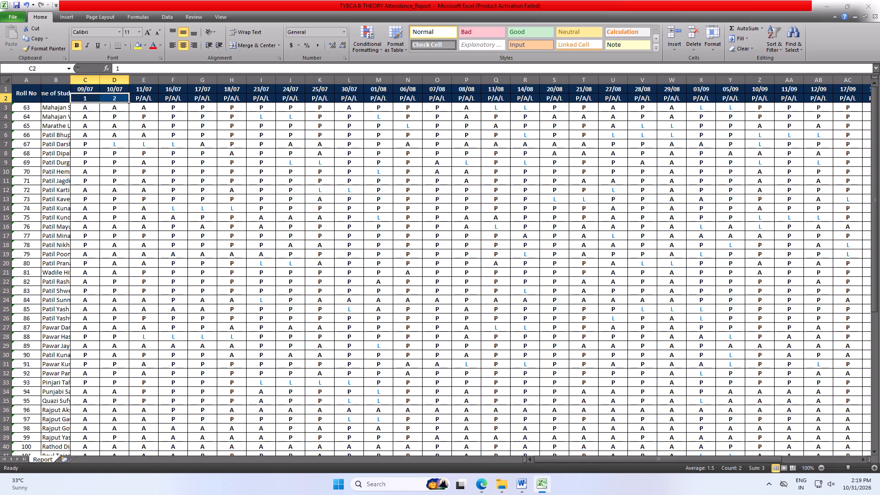
left_click_drag(127, 101, 879, 95)
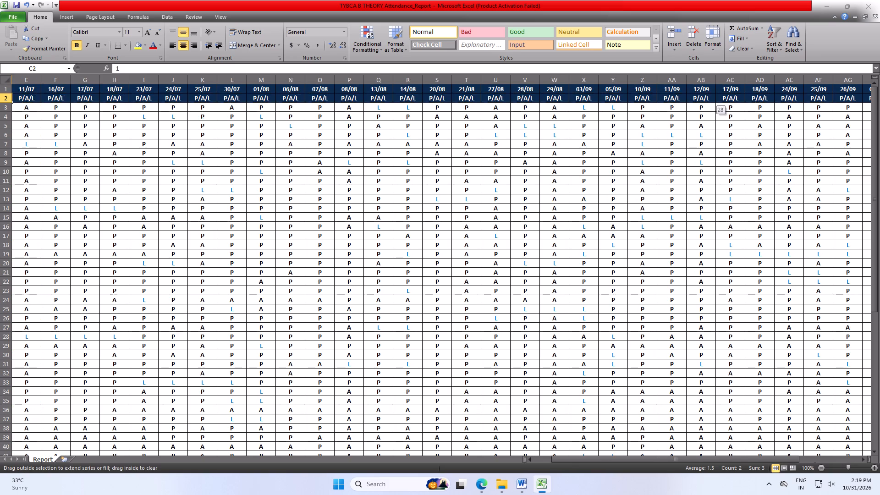
left_click_drag(879, 95, 780, 110)
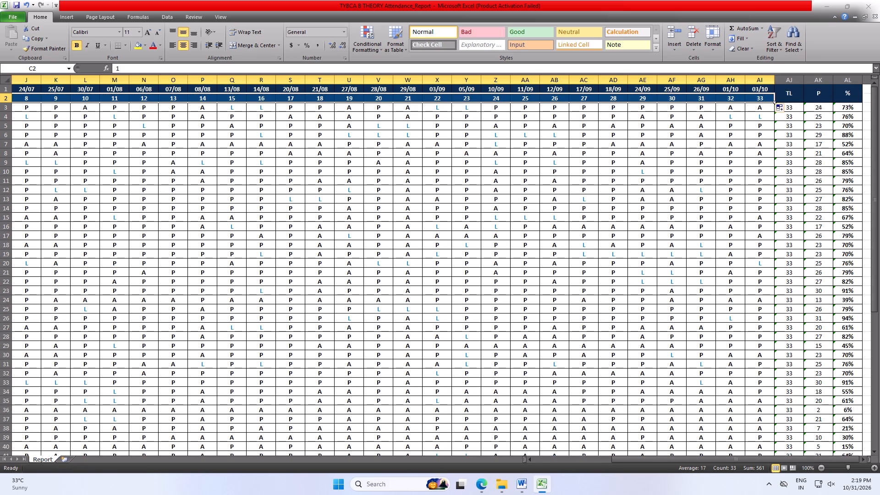
Rotate the date headings in C1:AI1 upward so they read vertically.
left_click_drag(673, 460, 452, 451)
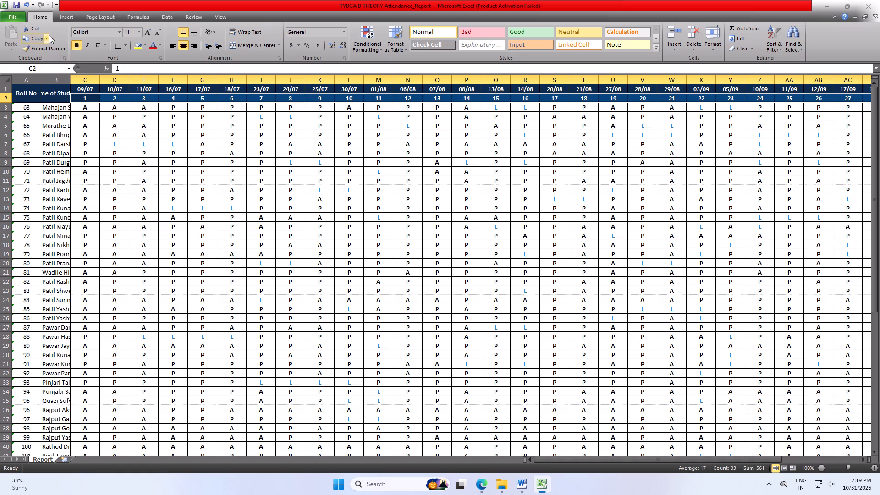
left_click_drag(80, 86, 646, 104)
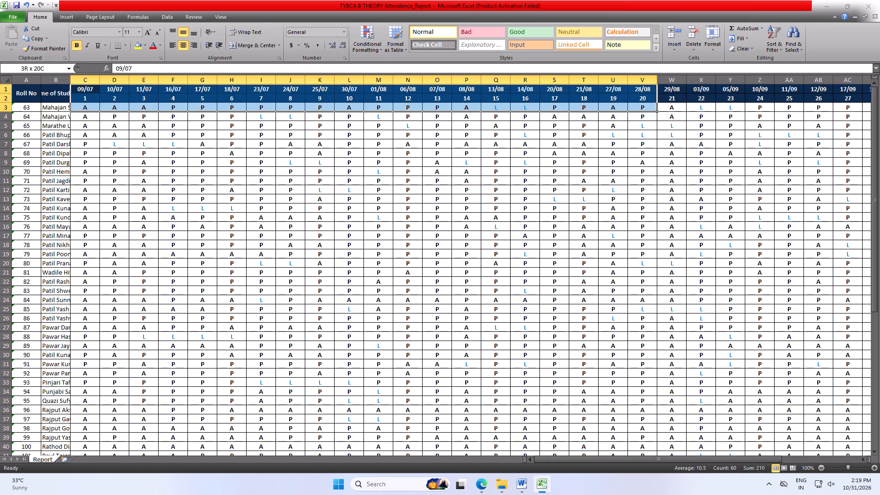
left_click_drag(646, 104, 875, 77)
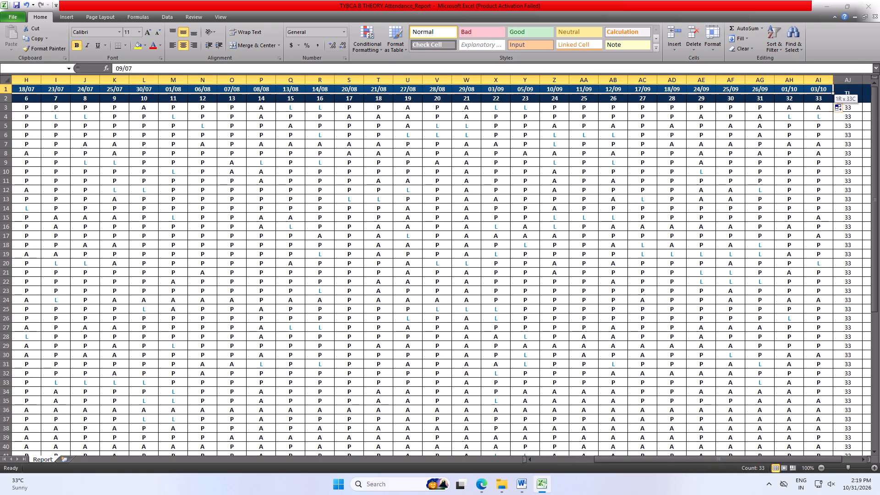
left_click_drag(875, 77, 793, 92)
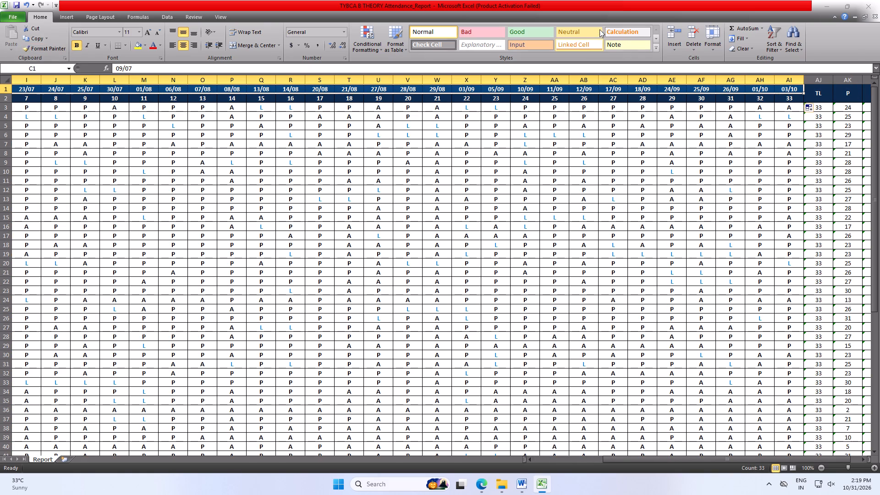
left_click(216, 36)
left_click(230, 71)
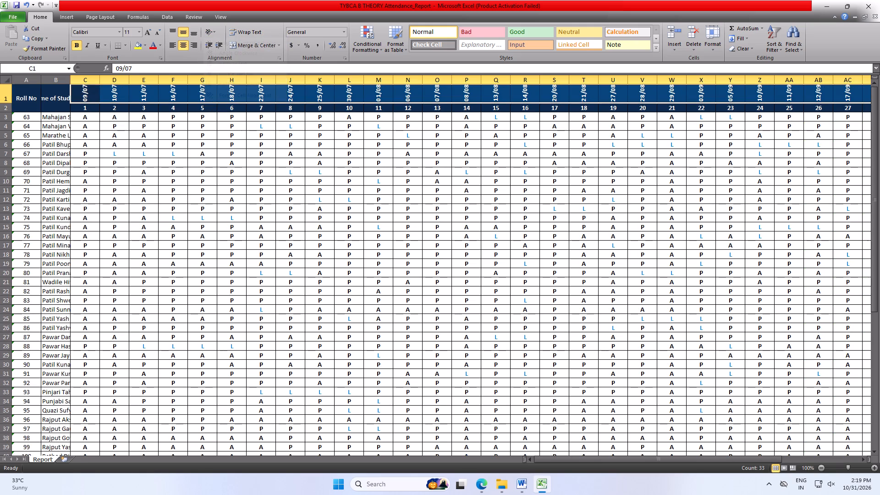
Set the column width of the date and total columns C through AL to 2.5.
left_click(87, 118)
left_click_drag(82, 93, 322, 239)
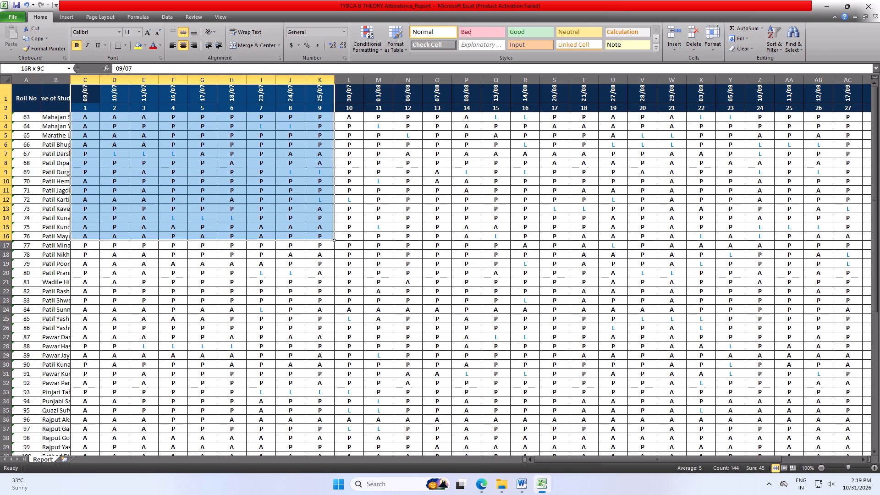
left_click_drag(322, 239, 725, 475)
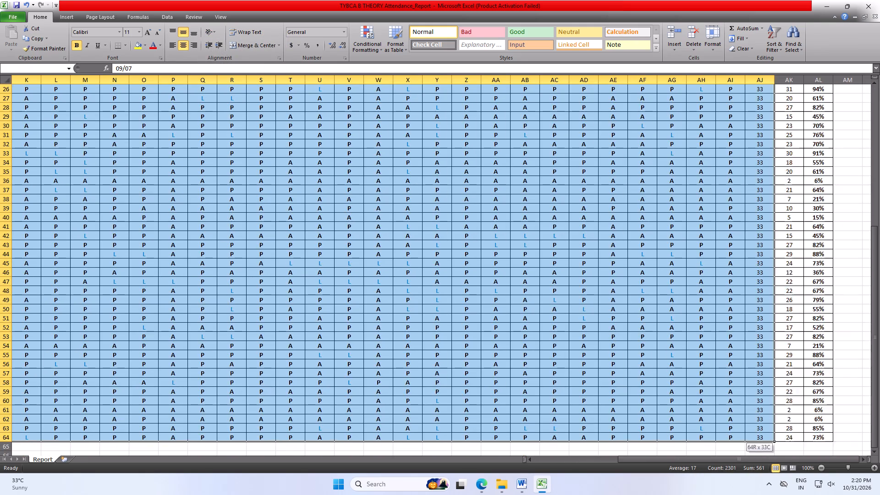
left_click_drag(725, 475, 774, 0)
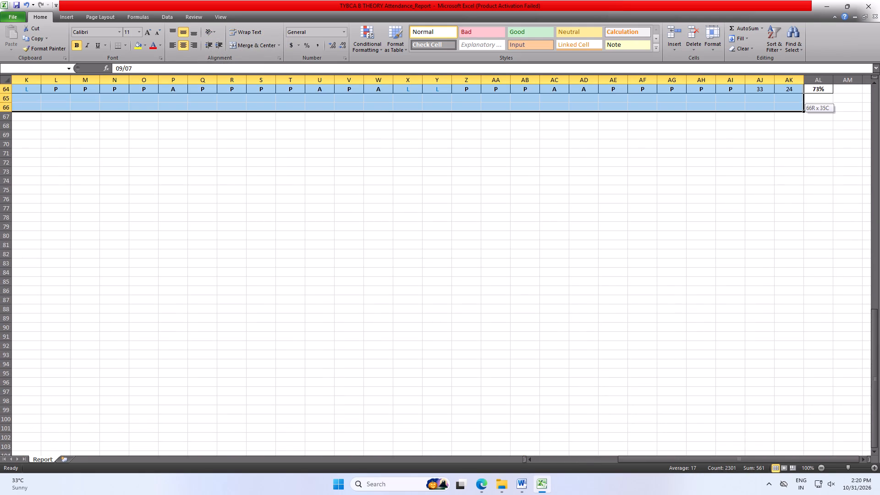
left_click_drag(774, 0, 804, 485)
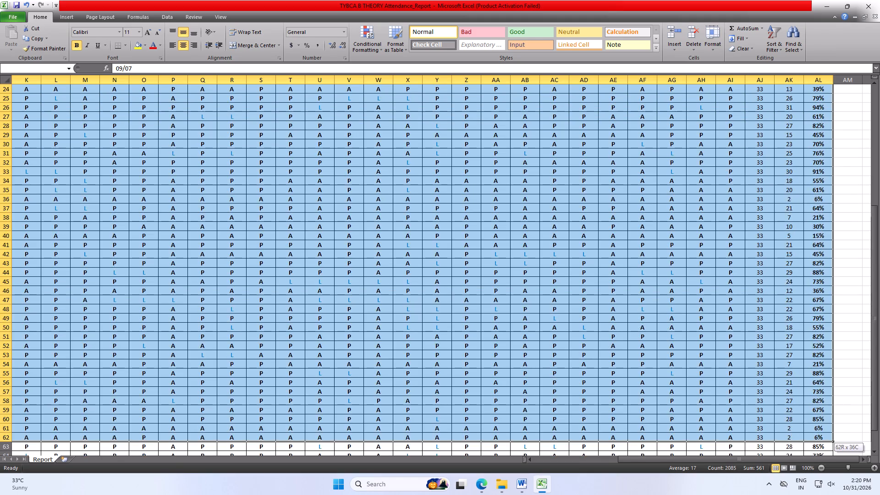
left_click_drag(804, 485, 819, 428)
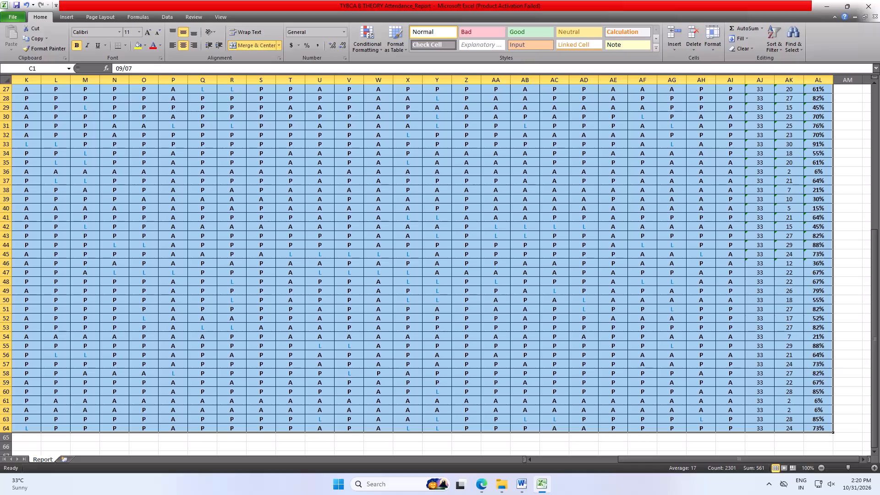
left_click(709, 53)
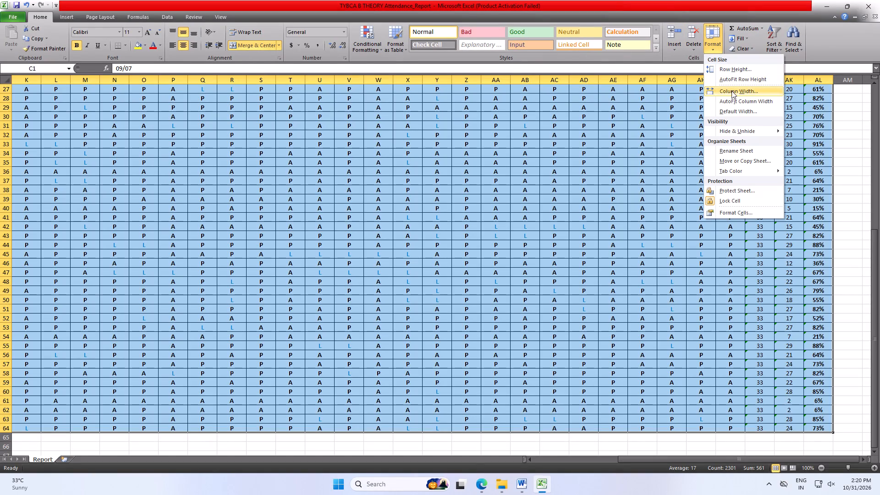
left_click(731, 91)
type("2.5")
key("Return")
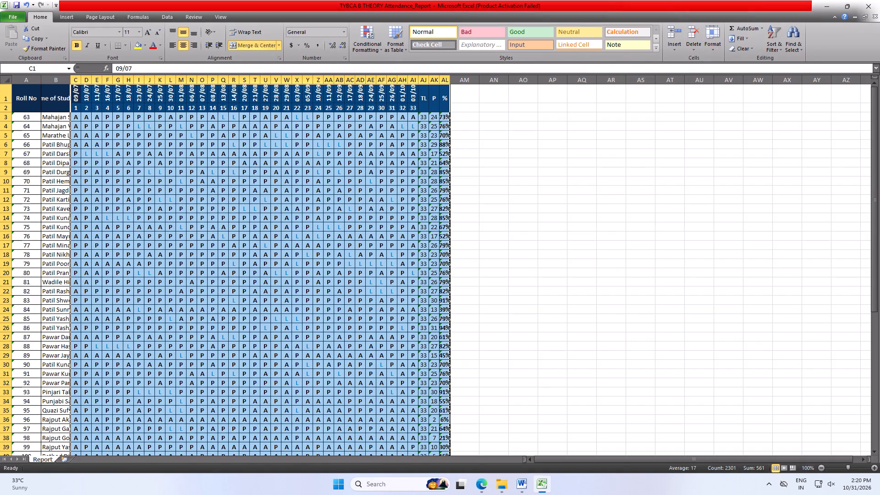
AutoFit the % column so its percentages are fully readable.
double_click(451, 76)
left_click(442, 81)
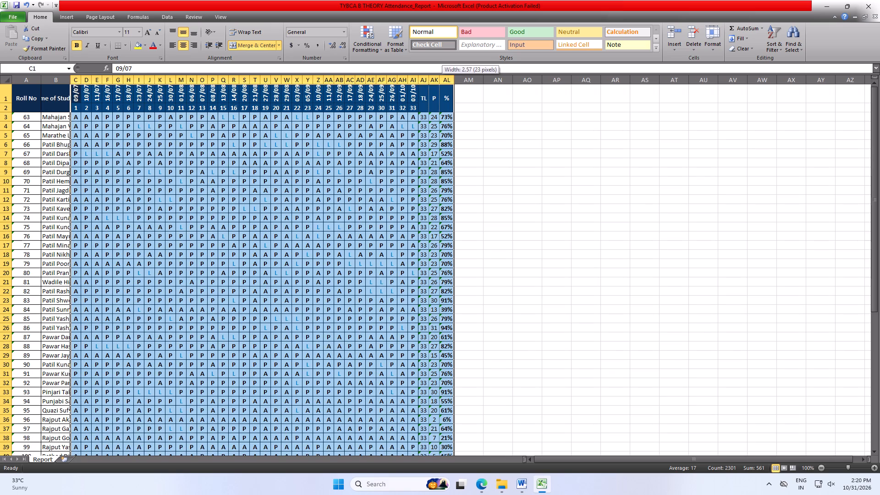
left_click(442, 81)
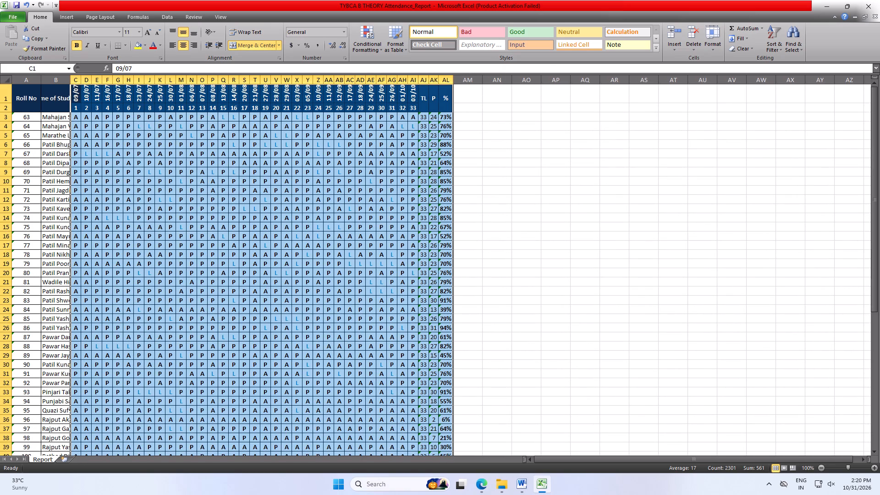
Set the column width of columns C through AL to 3 and clear the selection.
left_click(709, 49)
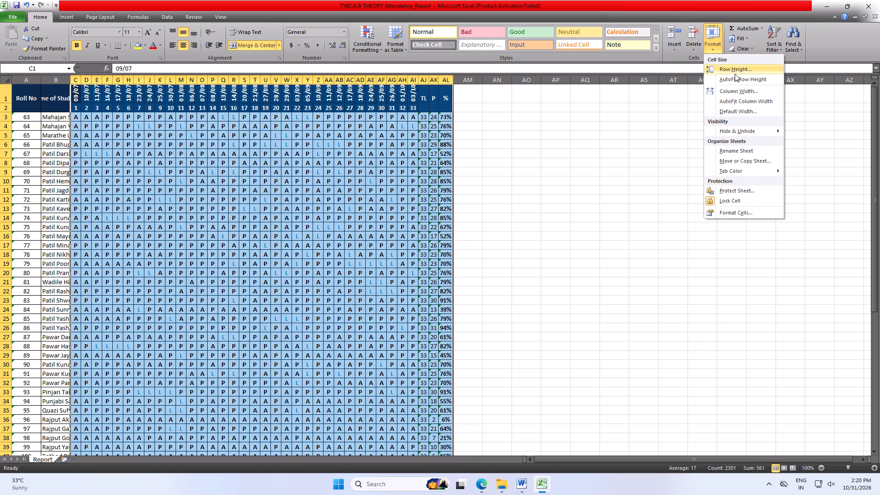
left_click(730, 88)
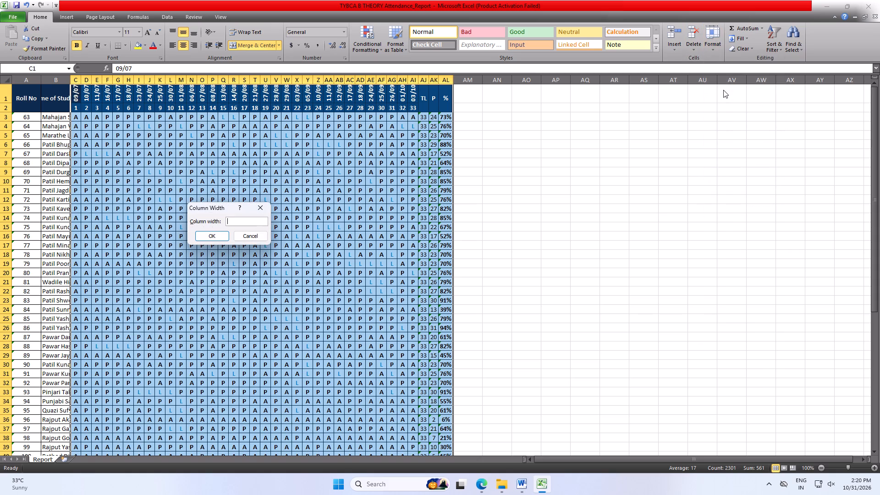
key("3")
key("Return")
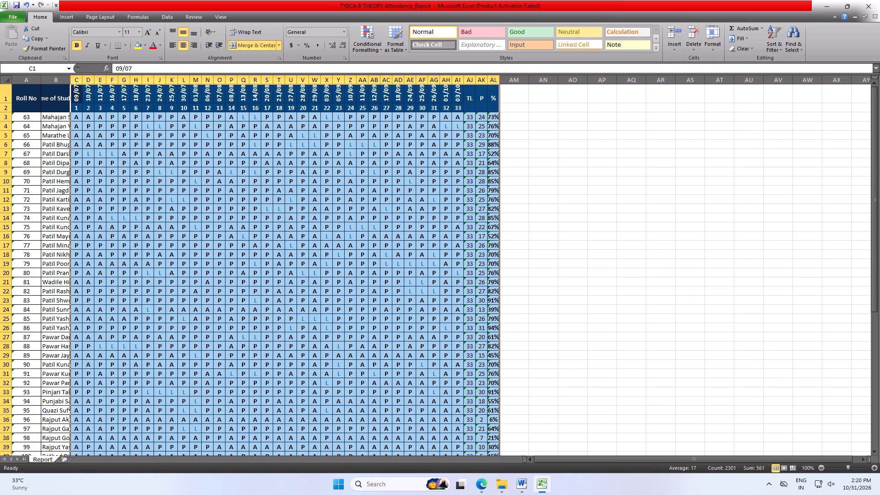
left_click(638, 165)
left_click(556, 134)
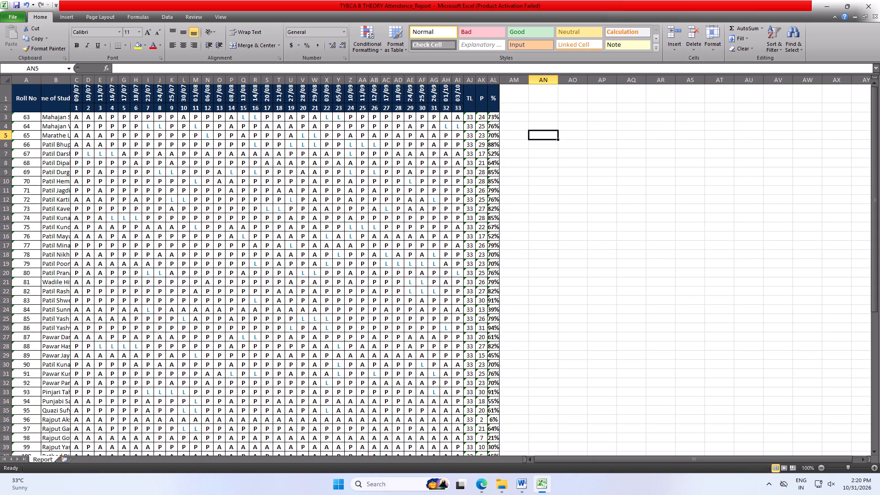
AutoFit the Name of Student column and narrow the Roll No column to about 4.29.
double_click(71, 73)
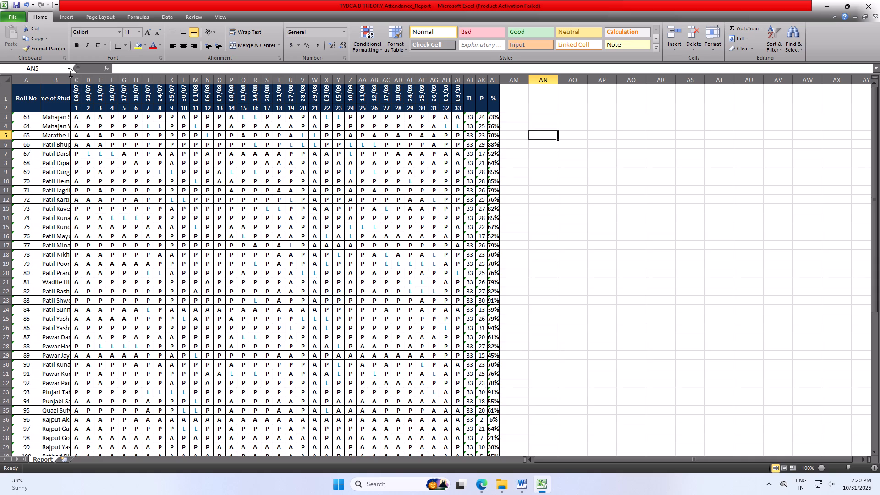
double_click(71, 81)
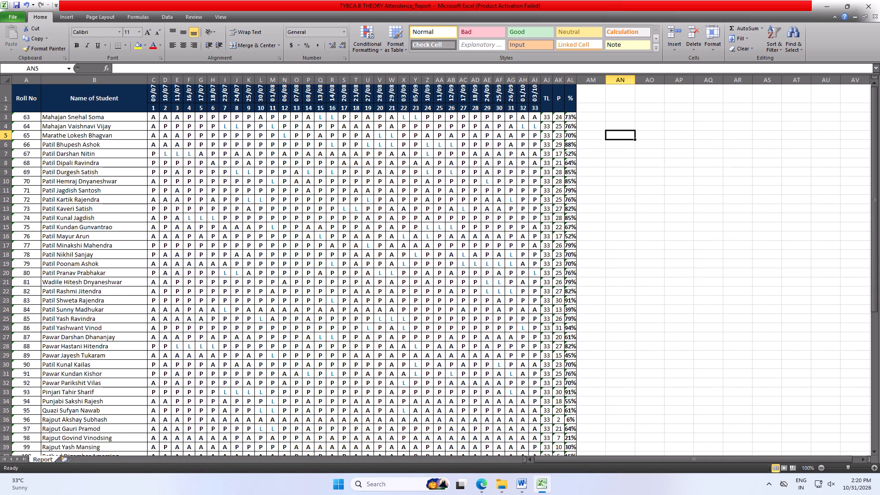
left_click_drag(40, 80, 26, 85)
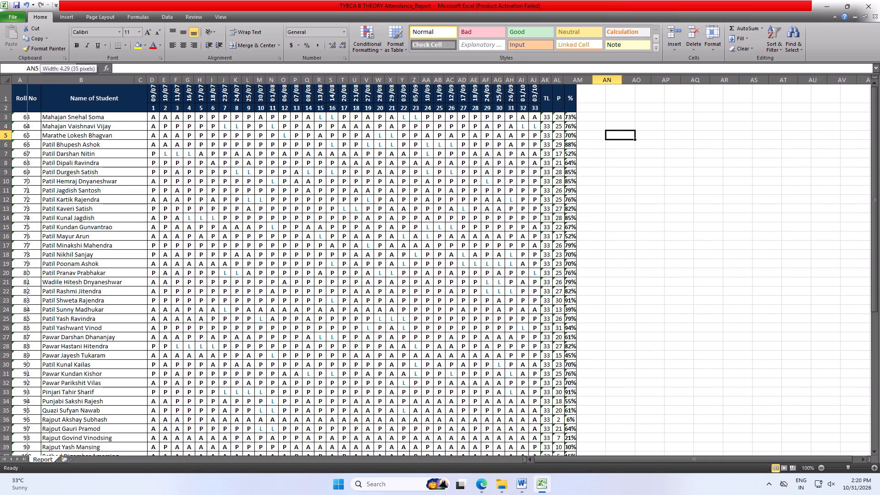
left_click_drag(26, 85, 27, 83)
Rotate the Roll No heading upward so it reads vertically.
left_click(20, 102)
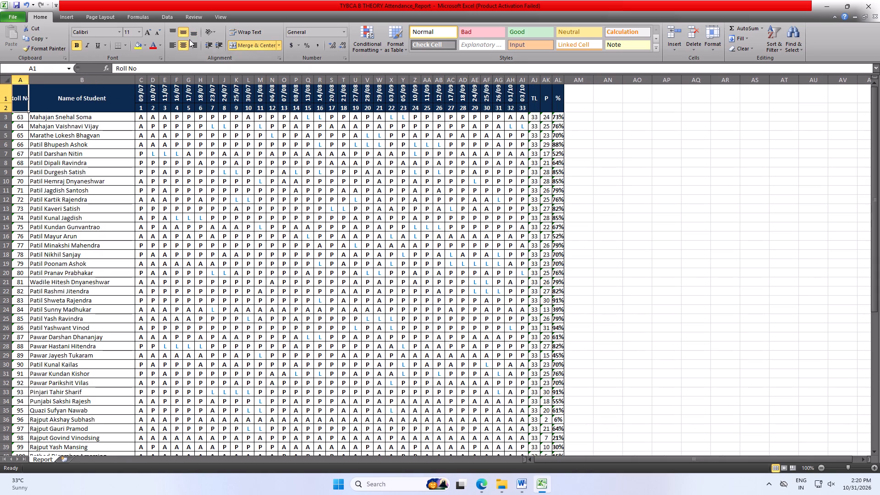
left_click(206, 31)
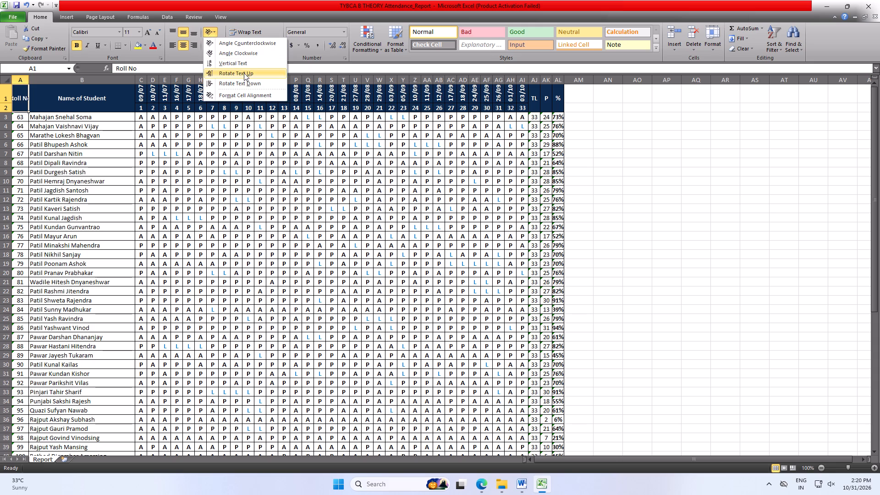
left_click(244, 73)
left_click(649, 191)
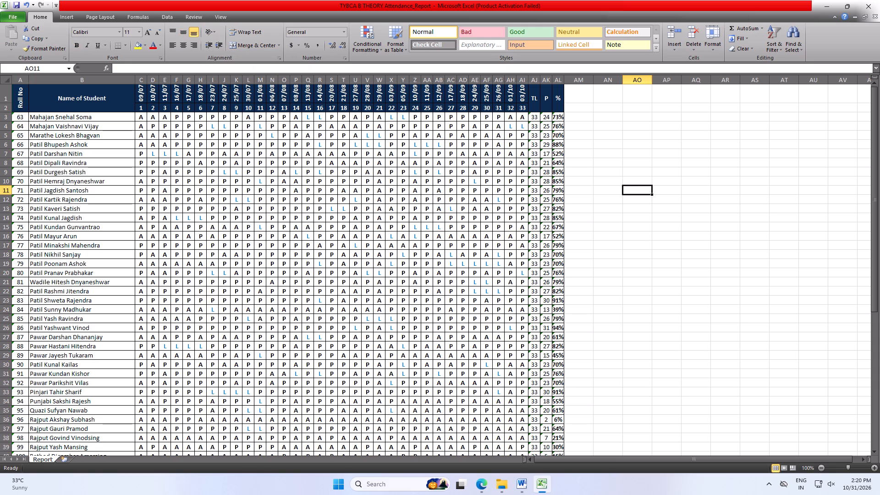
Narrow the Name of Student column slightly and widen the TL, P and % columns, with % at about 5.14.
left_click_drag(136, 77, 123, 79)
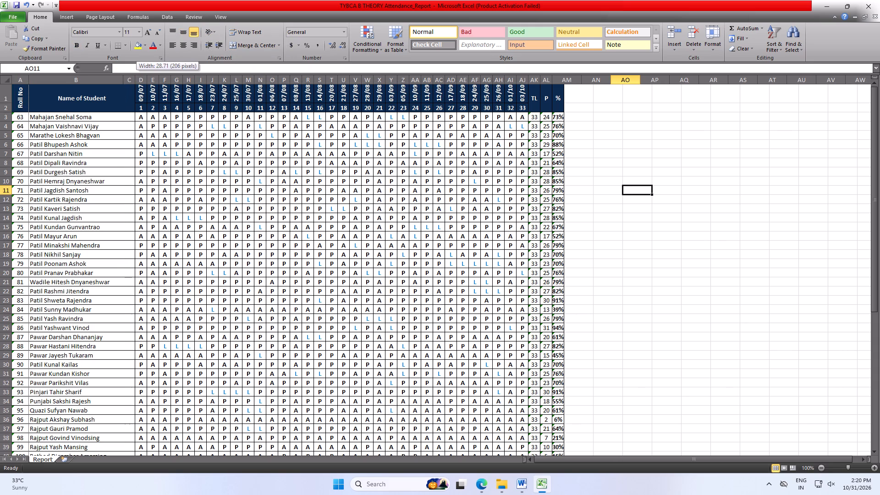
left_click_drag(123, 79, 119, 80)
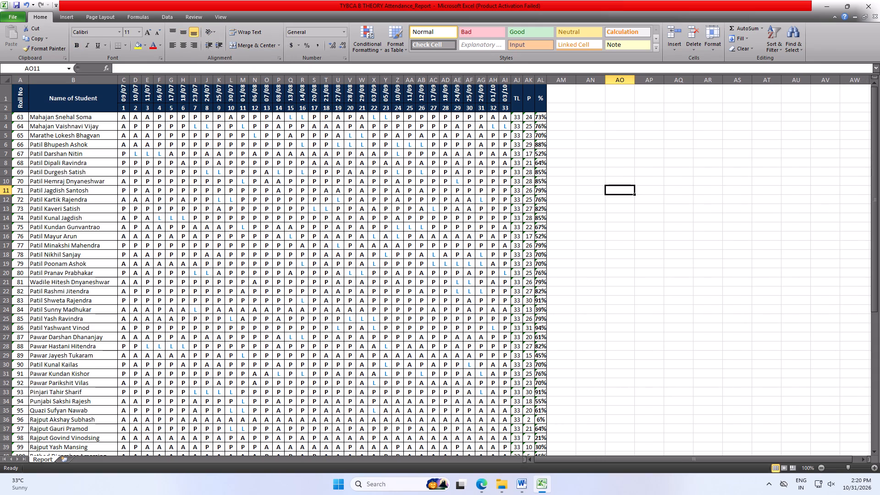
left_click(524, 79)
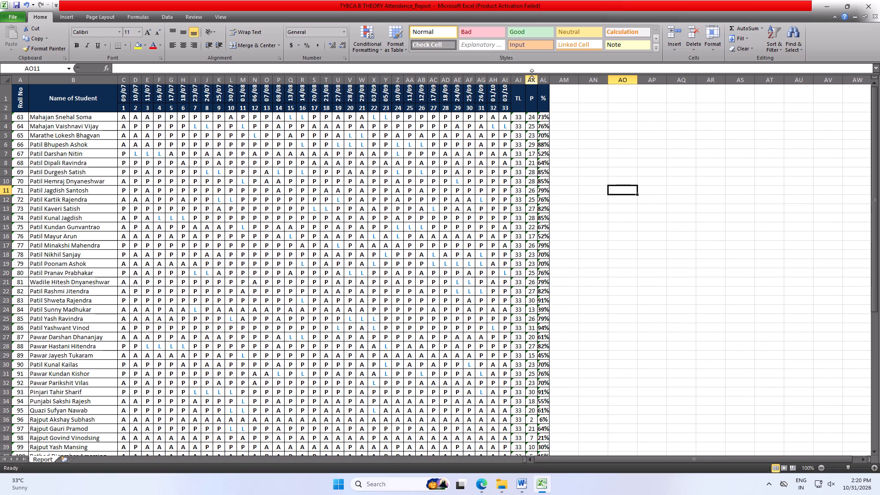
left_click_drag(537, 82, 544, 81)
left_click_drag(558, 79, 565, 79)
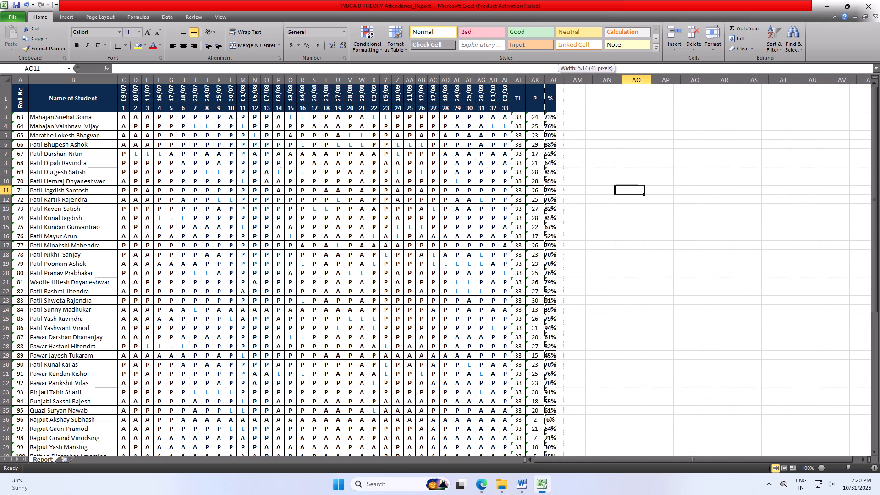
left_click_drag(565, 79, 565, 79)
Check the theory report's print preview page by page to see how the table splits across pages.
scroll(308, 378, "down", 4)
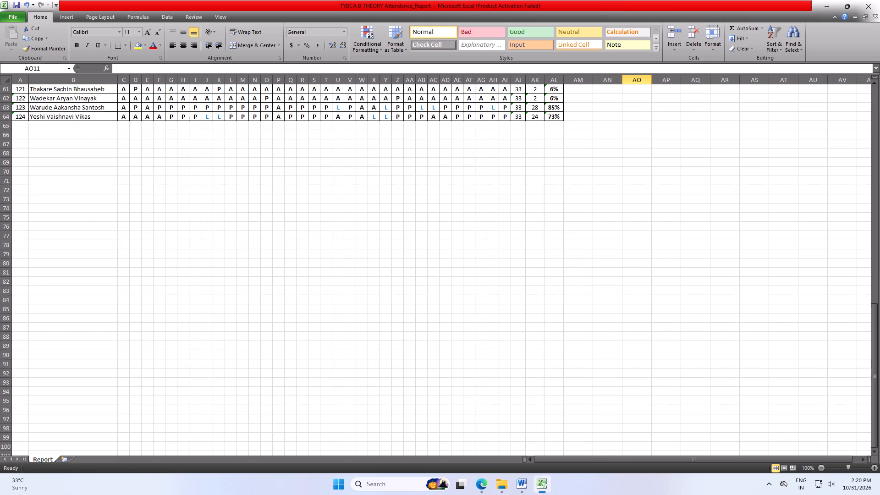
scroll(308, 379, "up", 2)
key("ctrl+p")
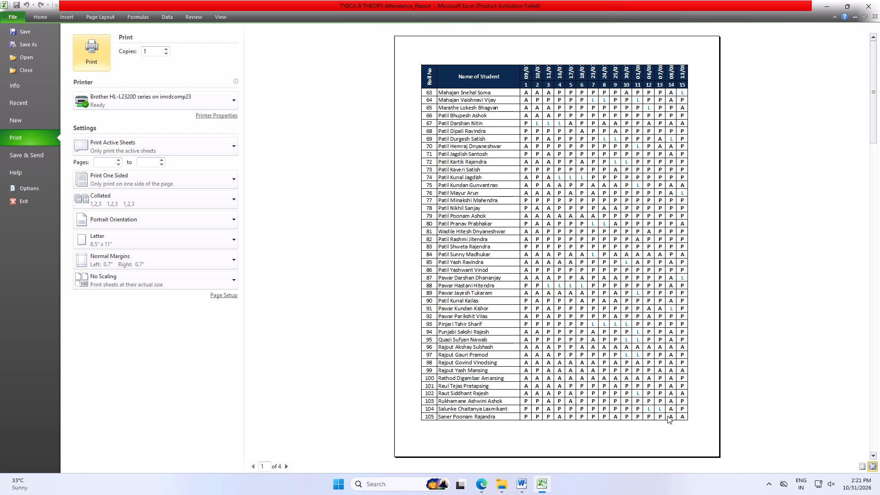
left_click(291, 468)
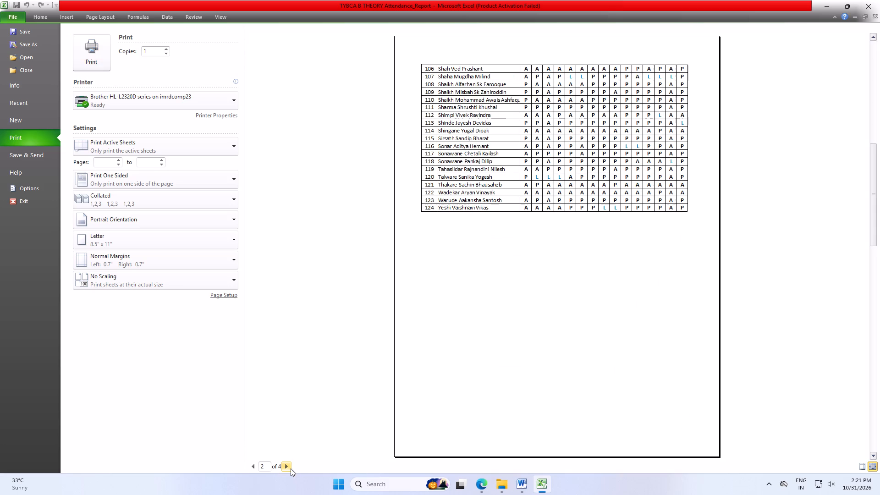
left_click(291, 468)
left_click(291, 468)
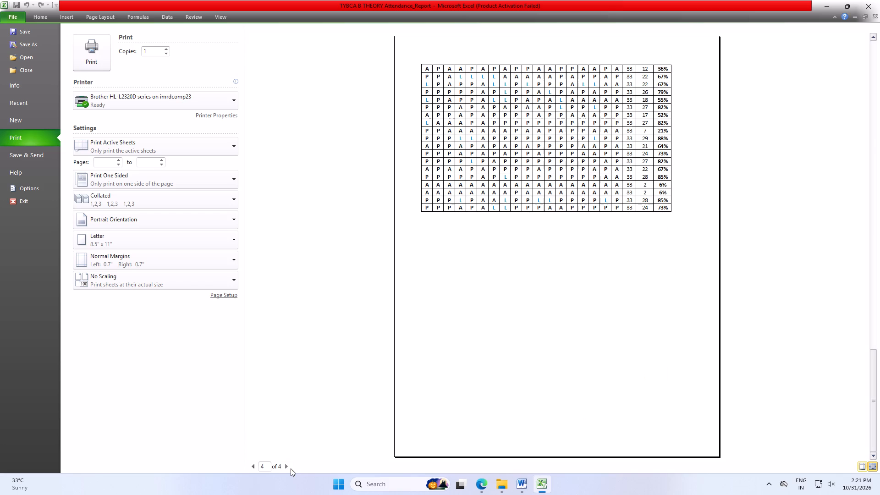
left_click(256, 469)
left_click(256, 469)
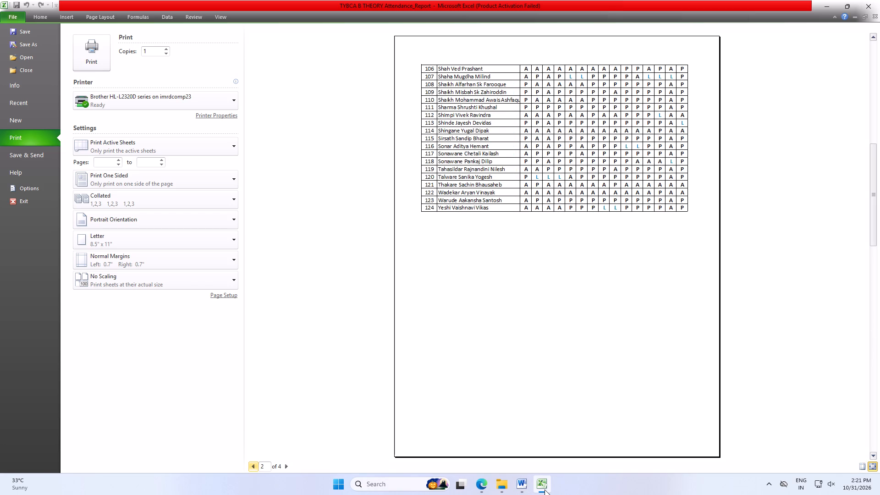
Open the TYBCA B PRACTICLE Attendance_Report workbook from the SEM I folder for reference, and return to the theory workbook.
left_click(544, 489)
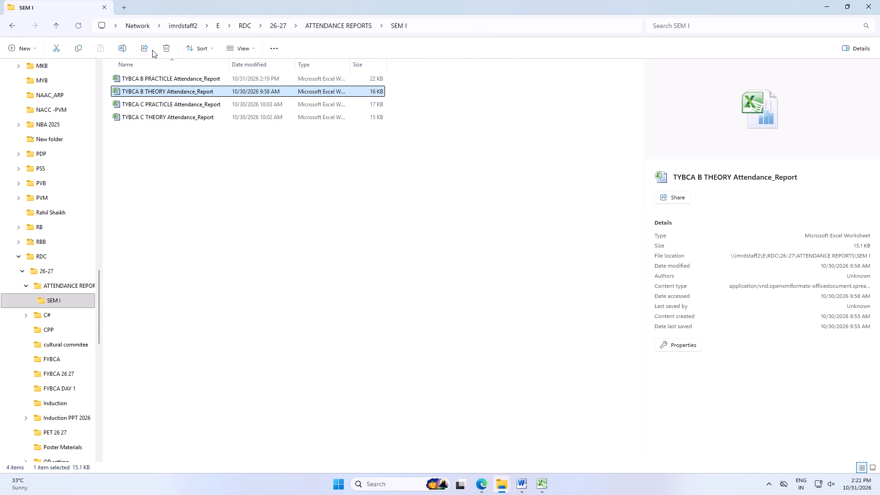
double_click(170, 78)
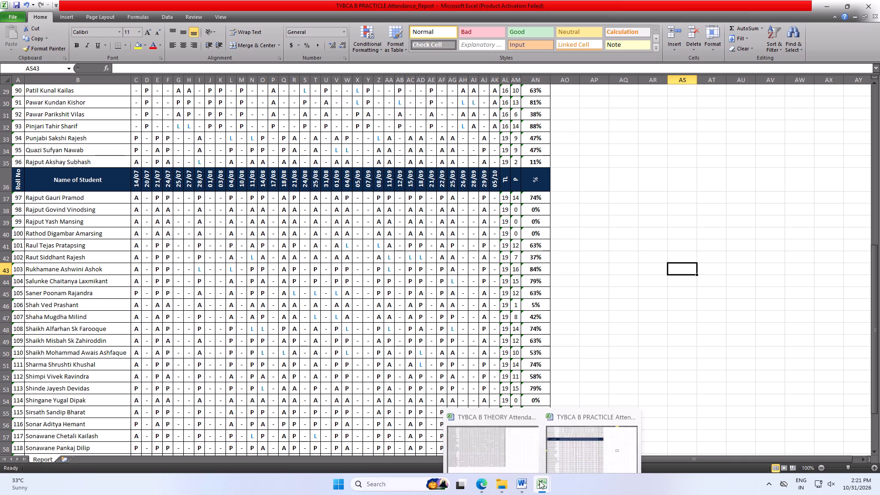
left_click(469, 433)
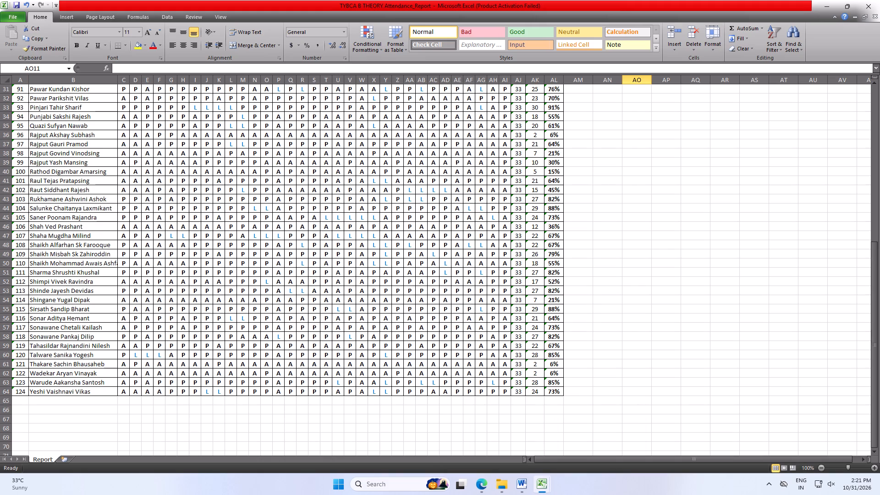
Set the row height of all student rows, A3:AL64, to 19.5.
scroll(235, 371, "up", 3)
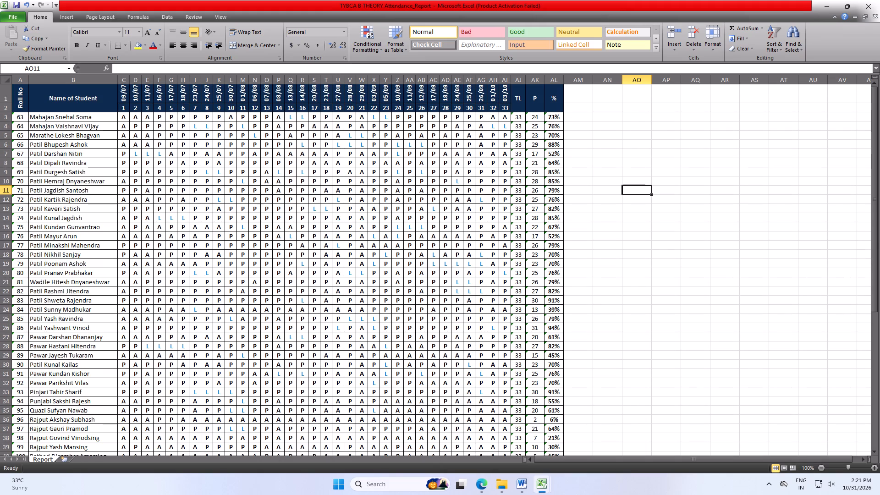
left_click_drag(23, 118, 500, 494)
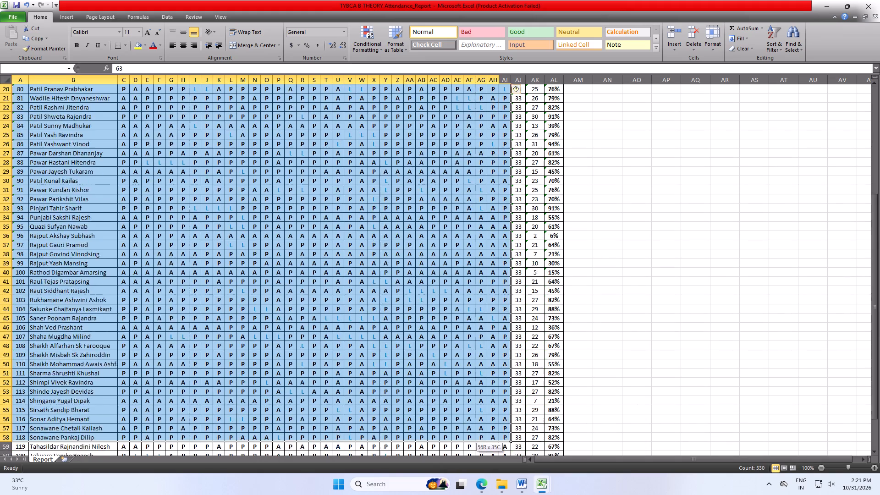
left_click_drag(500, 494, 563, 438)
left_click(718, 46)
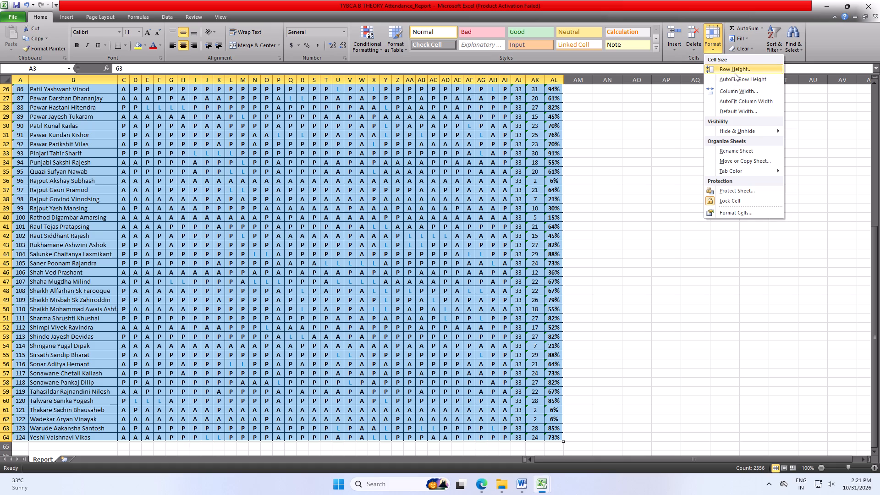
left_click(735, 73)
type("19.5")
key("Return")
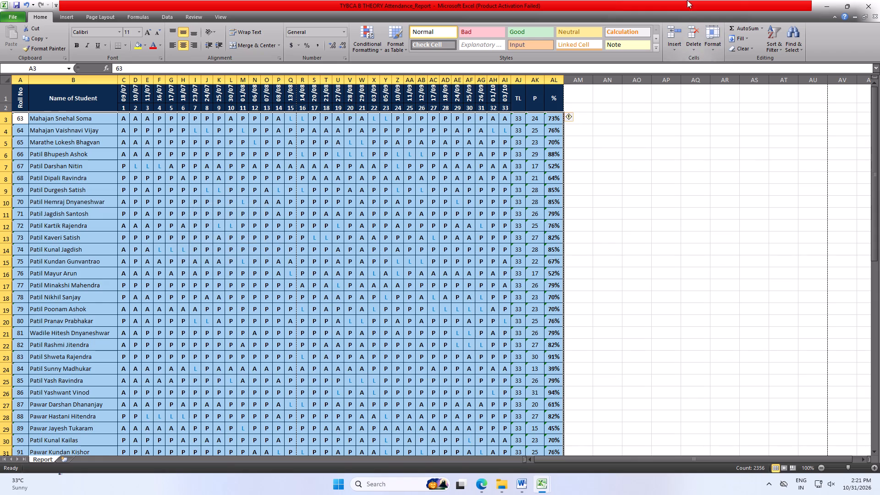
Insert a blank row at row 36, directly above roll number 96, where the second printed page begins.
left_click(709, 333)
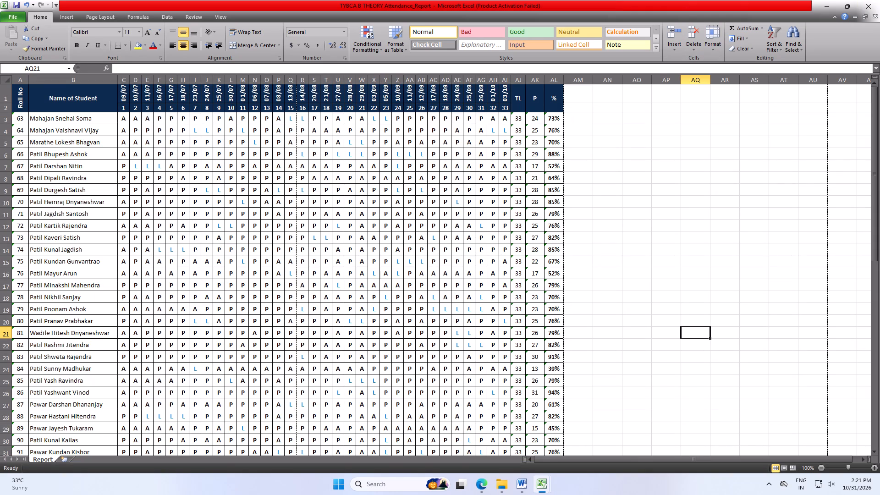
scroll(192, 326, "down", 1)
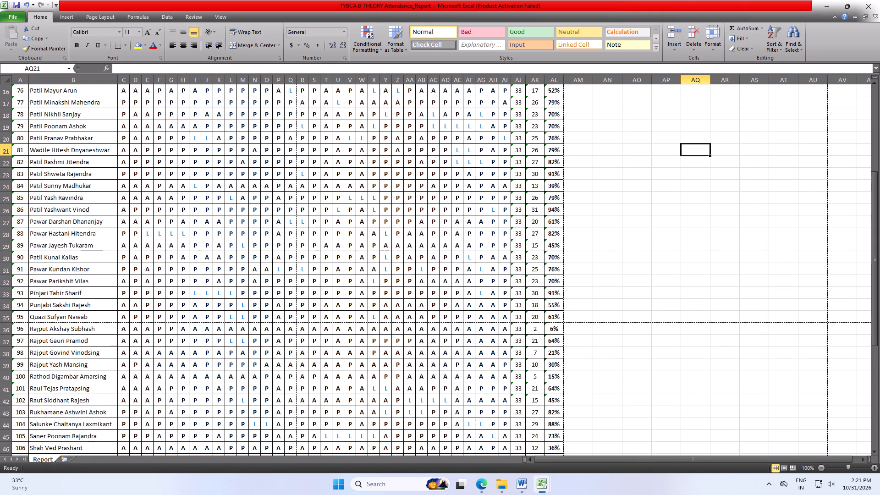
left_click(6, 330)
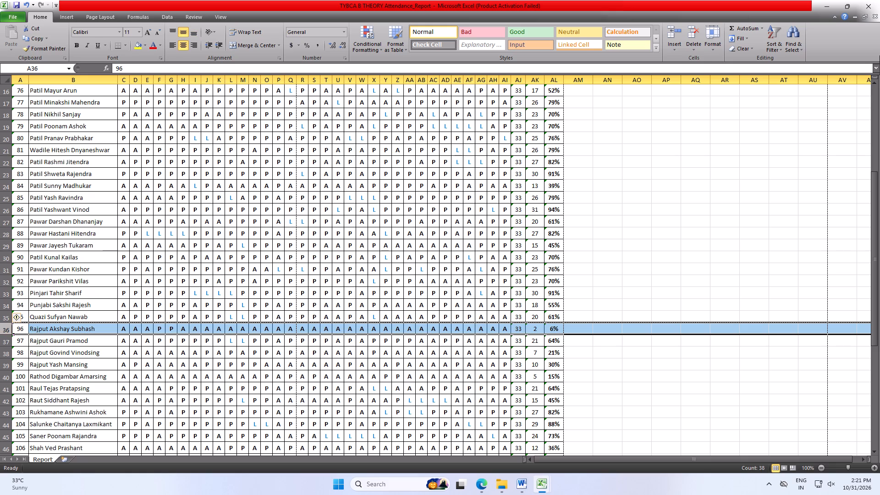
left_click(669, 34)
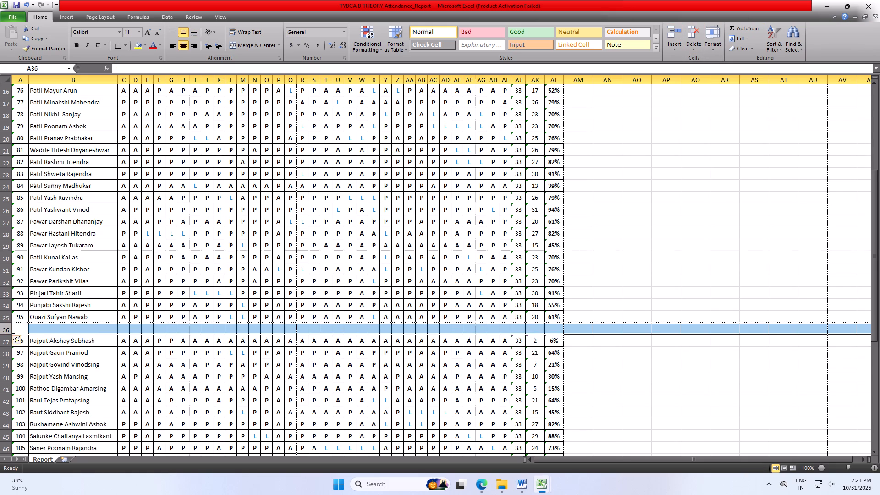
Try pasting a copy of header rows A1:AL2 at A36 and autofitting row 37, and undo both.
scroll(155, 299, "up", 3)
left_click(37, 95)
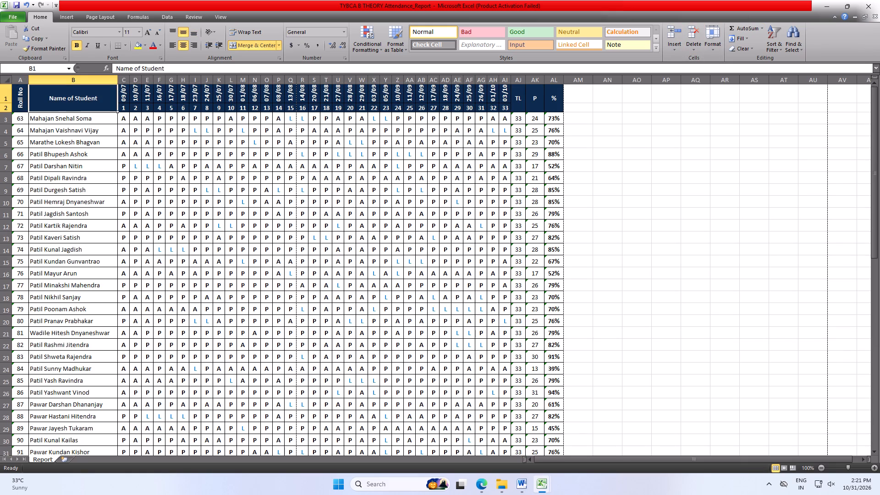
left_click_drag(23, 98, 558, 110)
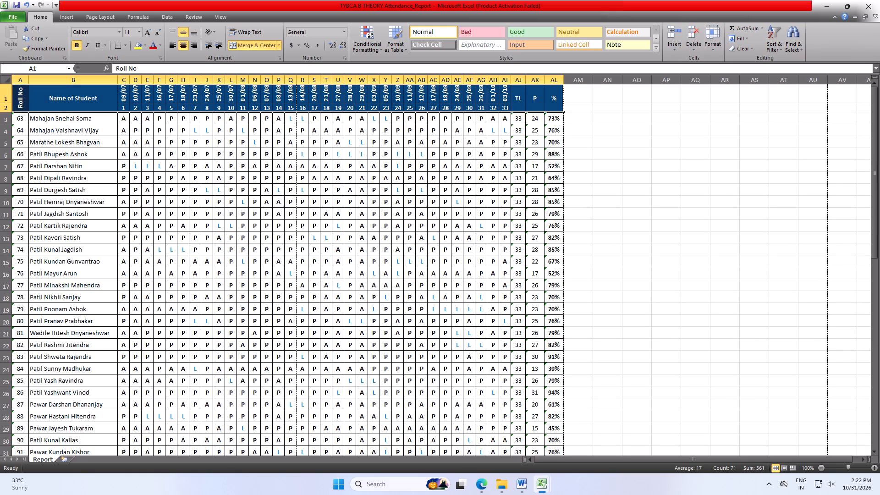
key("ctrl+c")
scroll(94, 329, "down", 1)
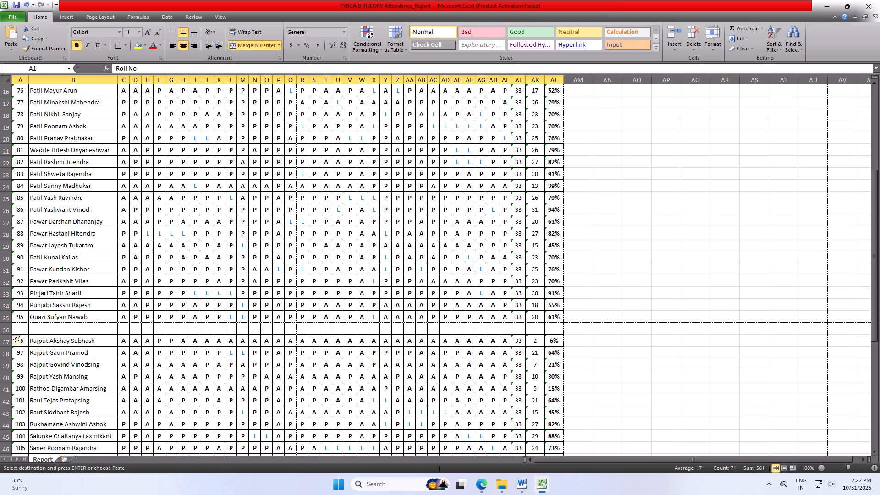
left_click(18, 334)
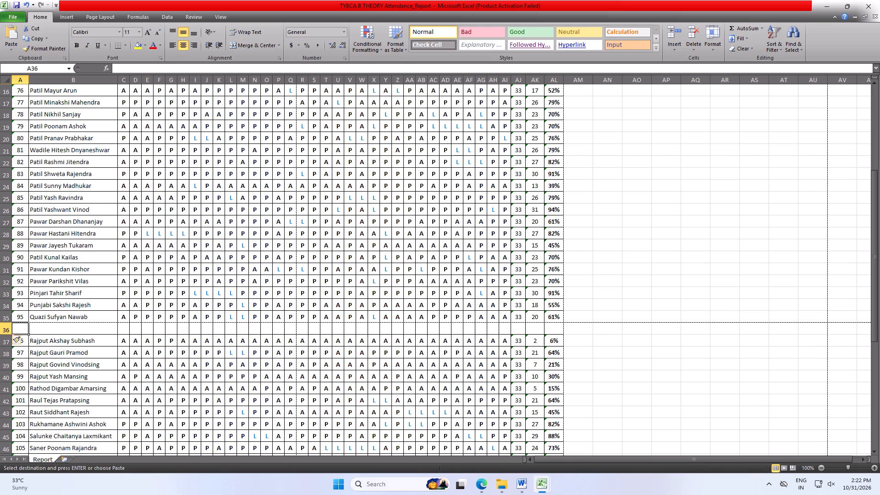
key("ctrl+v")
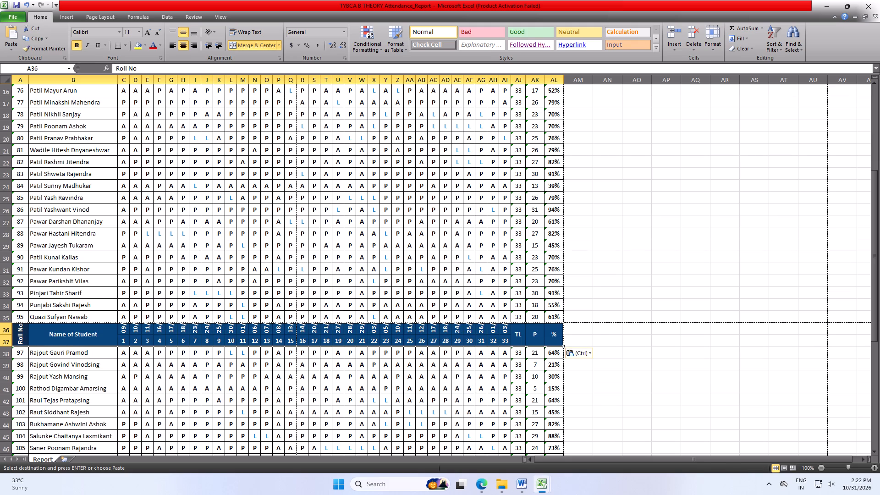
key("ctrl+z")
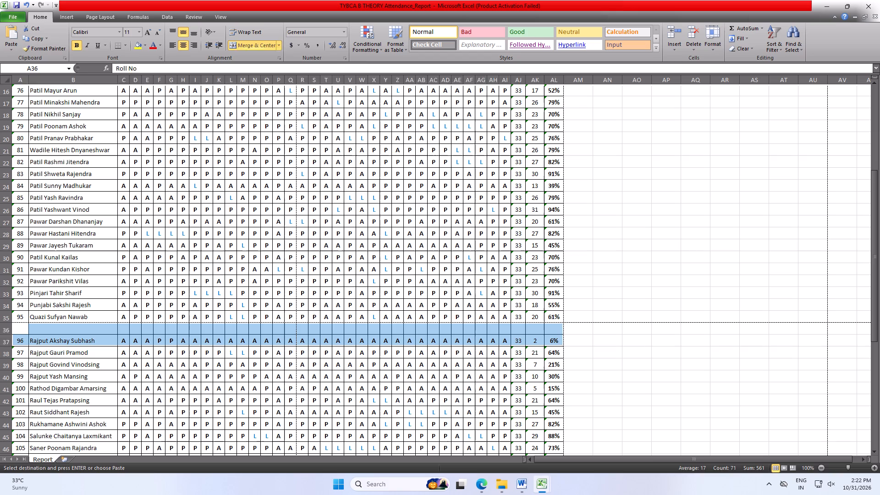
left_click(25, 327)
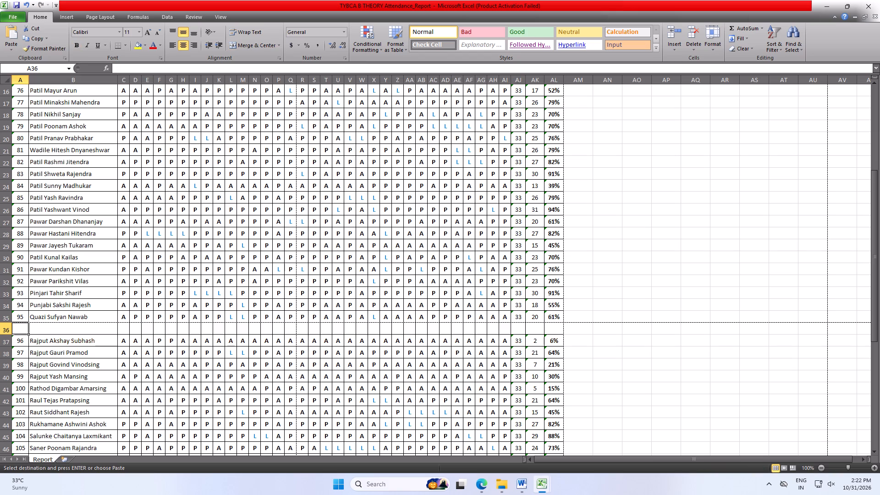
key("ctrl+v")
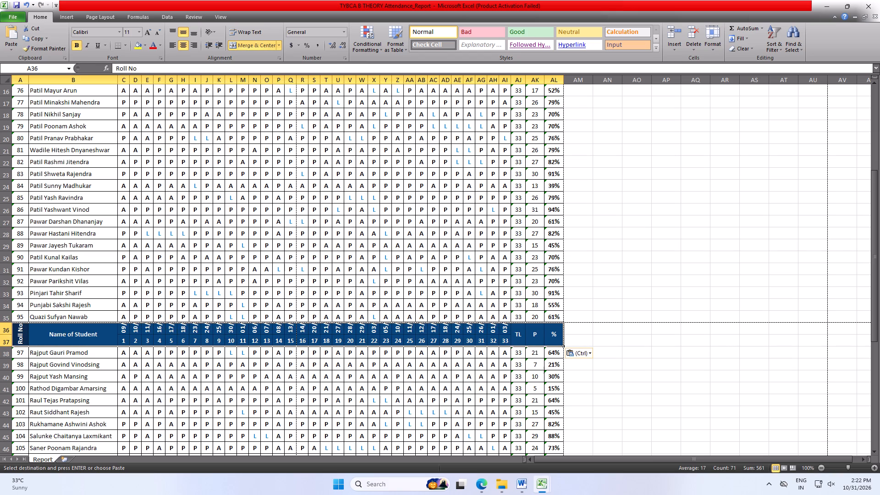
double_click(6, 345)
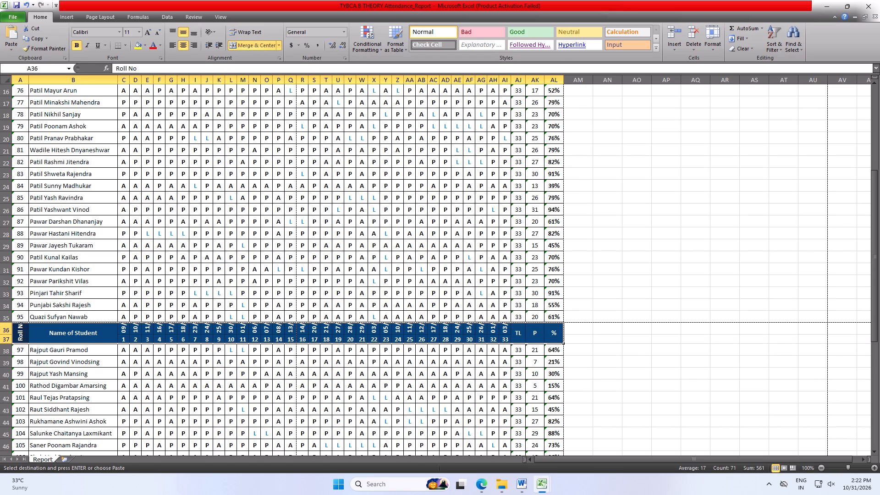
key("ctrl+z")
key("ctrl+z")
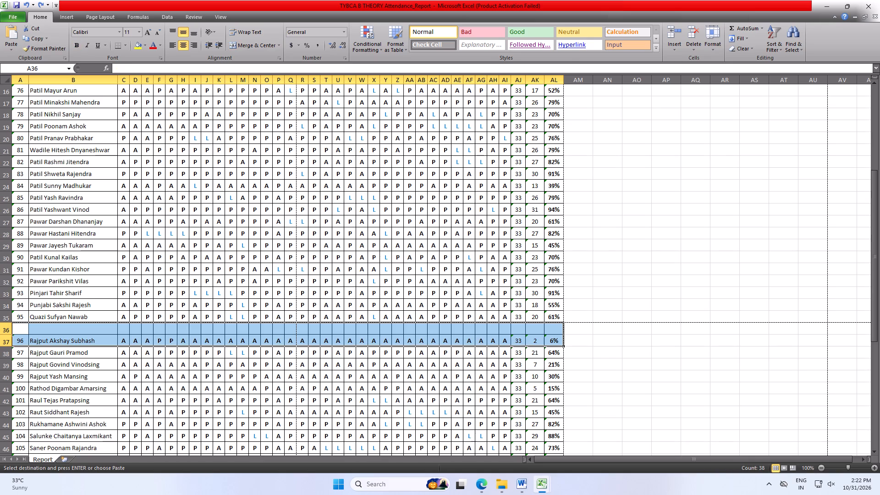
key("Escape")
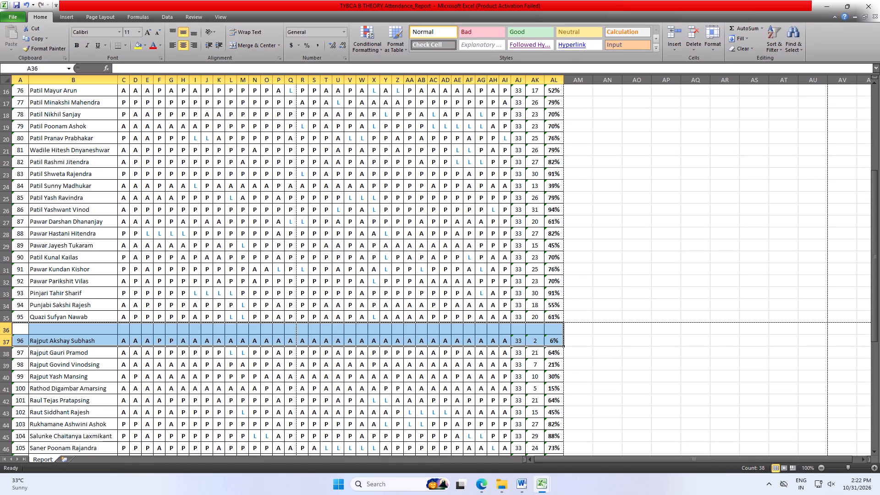
Insert a second blank row at row 36, above roll number 96.
left_click_drag(634, 385, 630, 385)
left_click(24, 328)
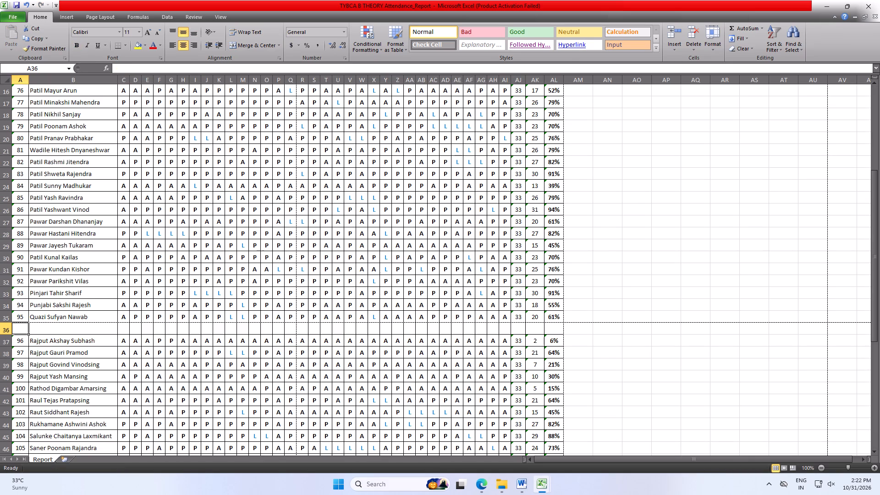
scroll(156, 327, "up", 6)
scroll(163, 317, "down", 2)
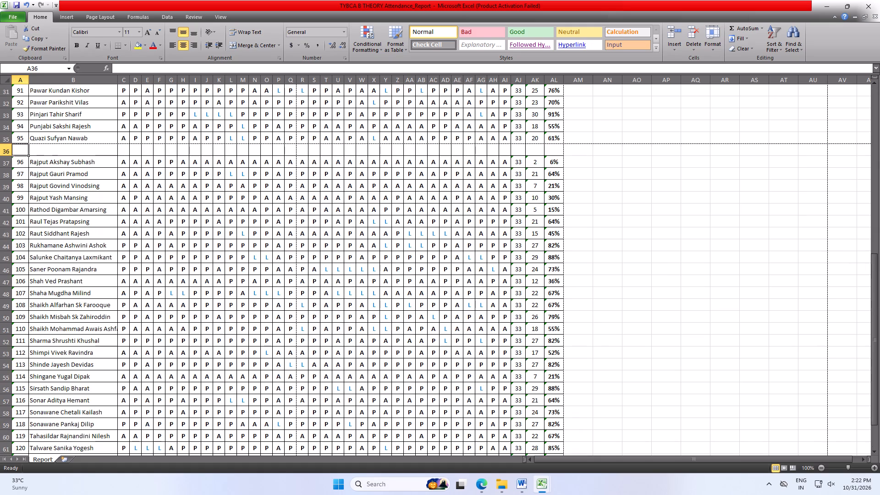
scroll(82, 360, "down", 3)
scroll(40, 370, "down", 3)
scroll(45, 370, "up", 6)
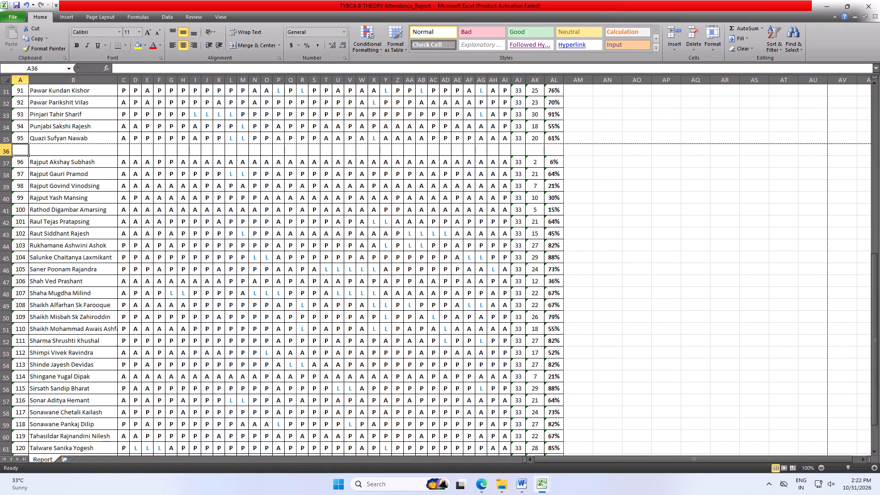
scroll(13, 196, "up", 1)
scroll(50, 271, "up", 3)
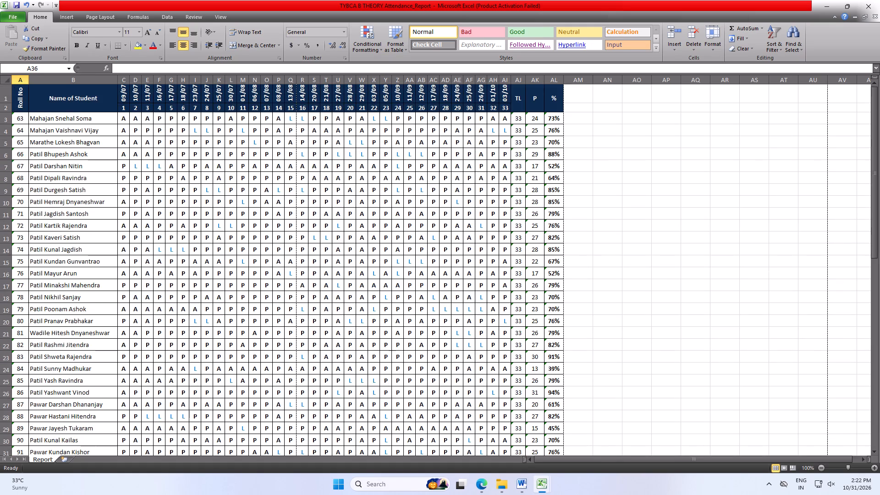
scroll(65, 297, "down", 2)
left_click(10, 149)
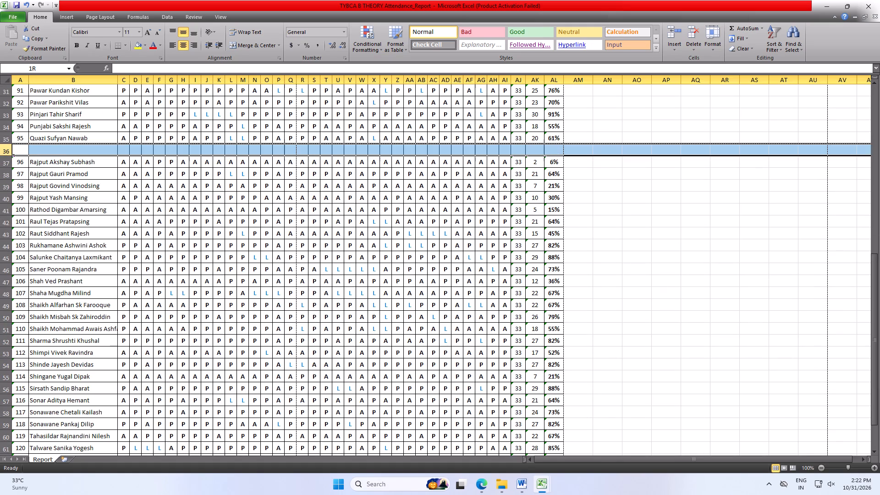
left_click(677, 36)
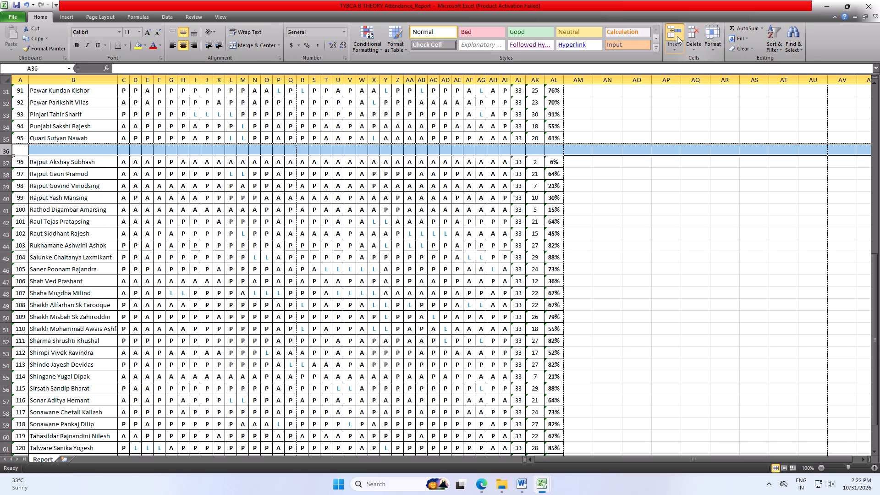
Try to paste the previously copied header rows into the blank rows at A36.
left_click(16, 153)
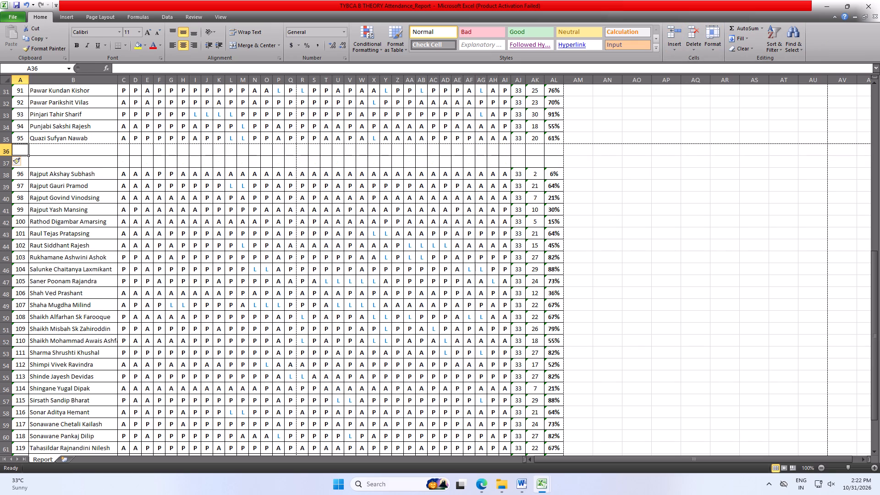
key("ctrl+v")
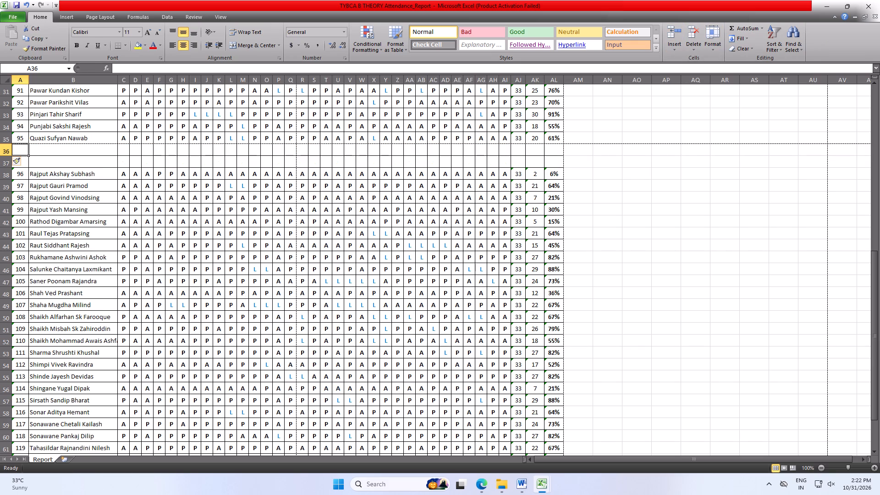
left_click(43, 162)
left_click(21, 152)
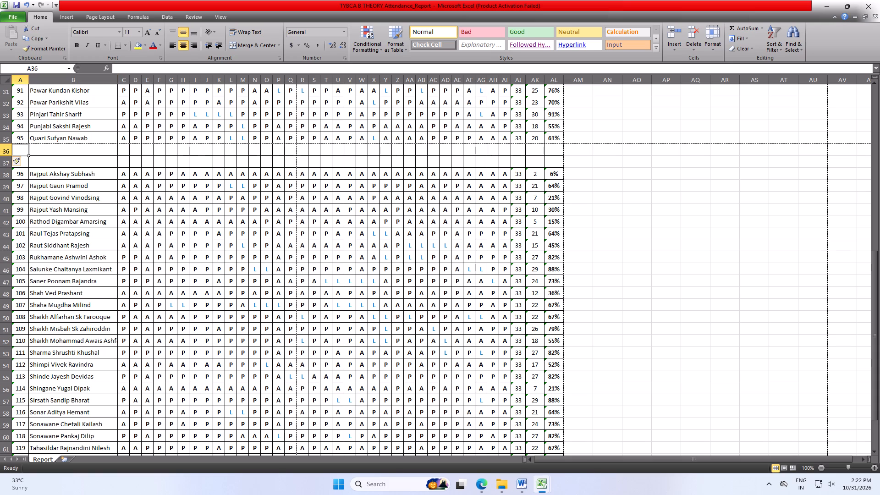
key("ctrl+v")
Copy the two-row header A1:AL2 into the blank rows 36 and 37, above roll number 96.
scroll(195, 282, "up", 5)
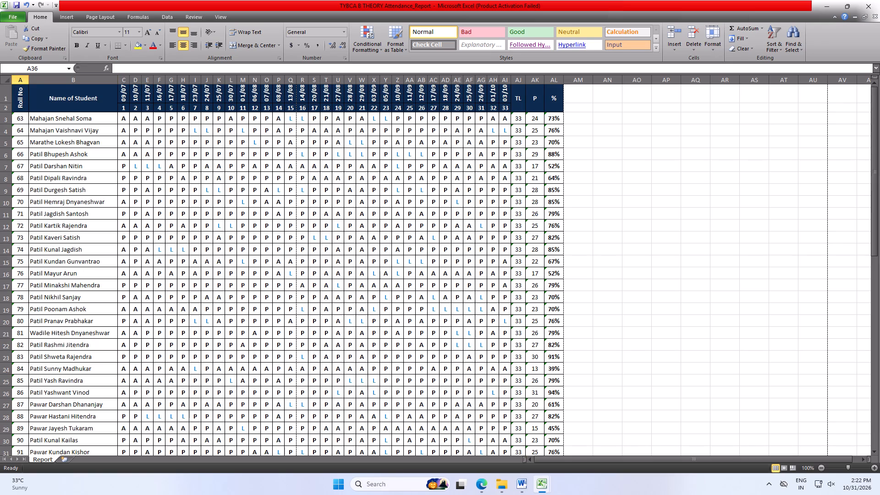
left_click_drag(20, 99, 473, 109)
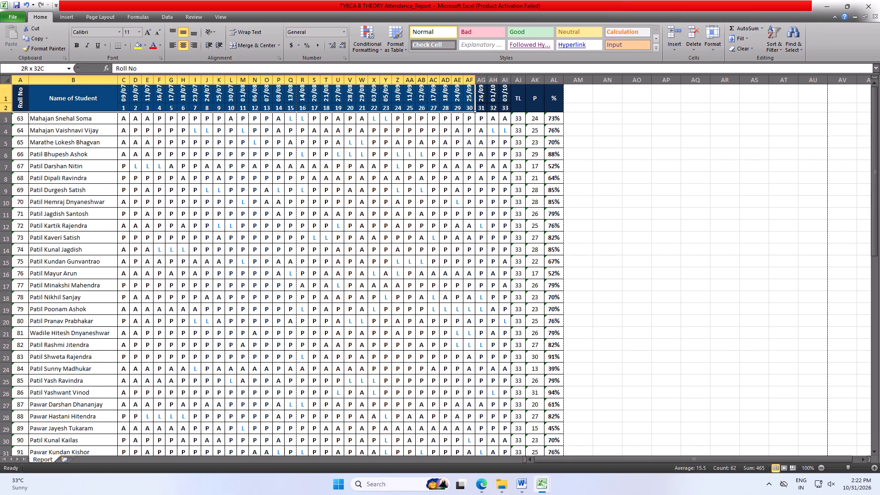
left_click_drag(473, 109, 547, 107)
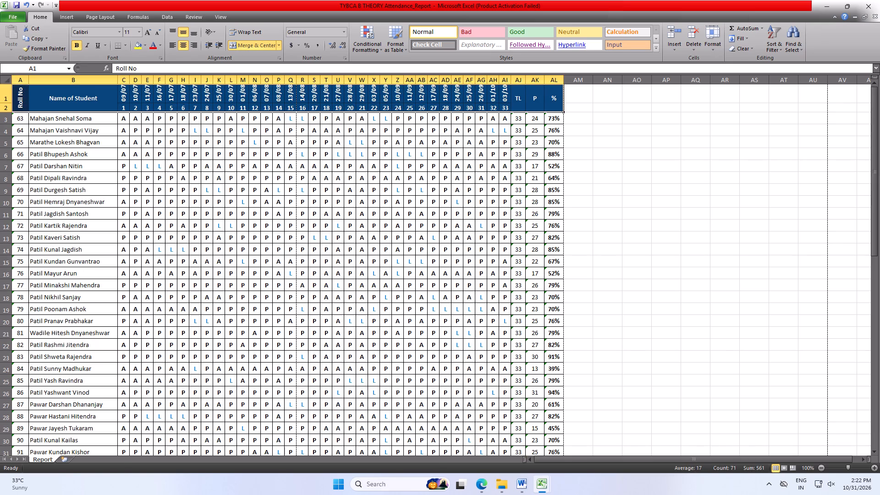
key("ctrl+c")
scroll(248, 308, "down", 1)
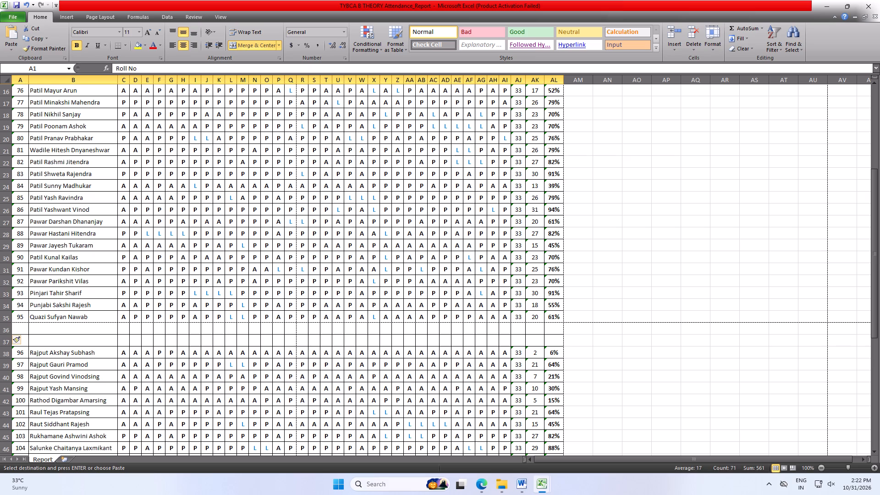
left_click(20, 324)
key("ctrl+v")
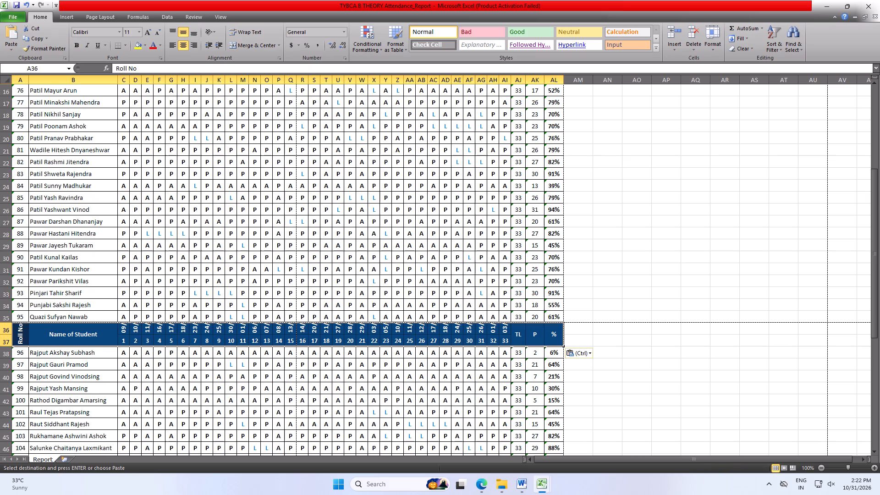
Autofit the height of row 36, the date row of the repeated header.
double_click(6, 335)
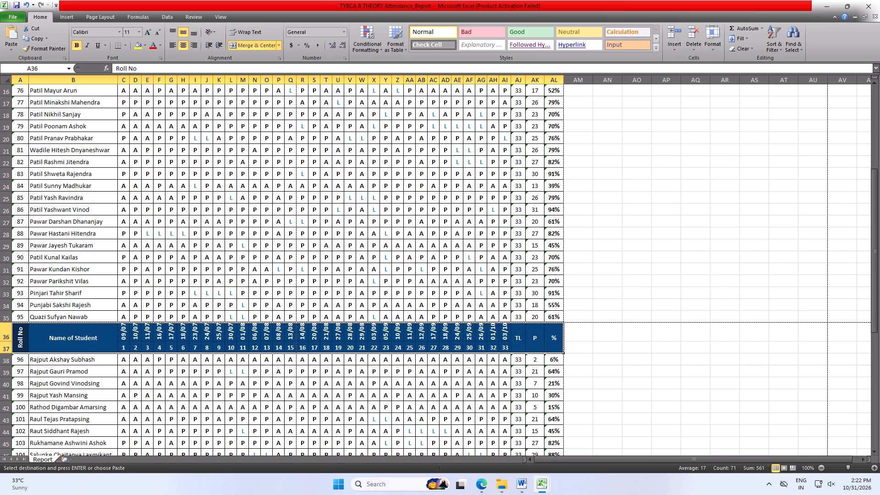
double_click(4, 341)
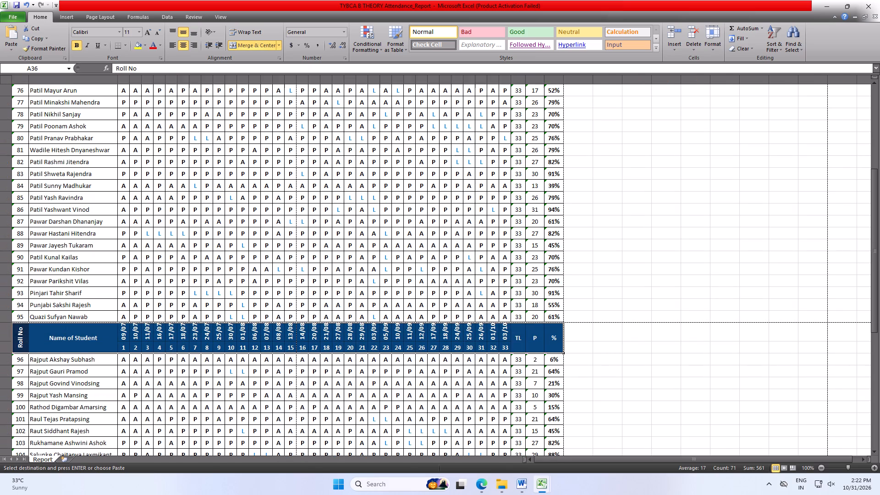
left_click_drag(874, 313, 866, 314)
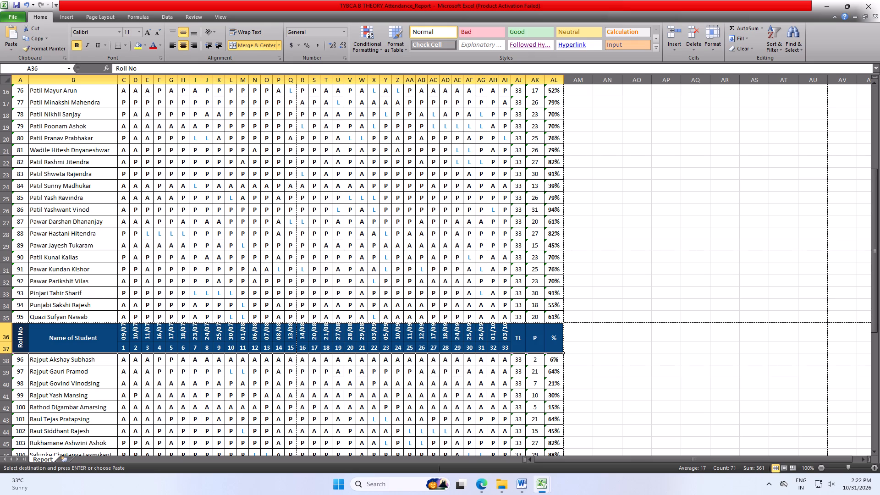
Check the first page in the print preview and return to the sheet.
key("ctrl+p")
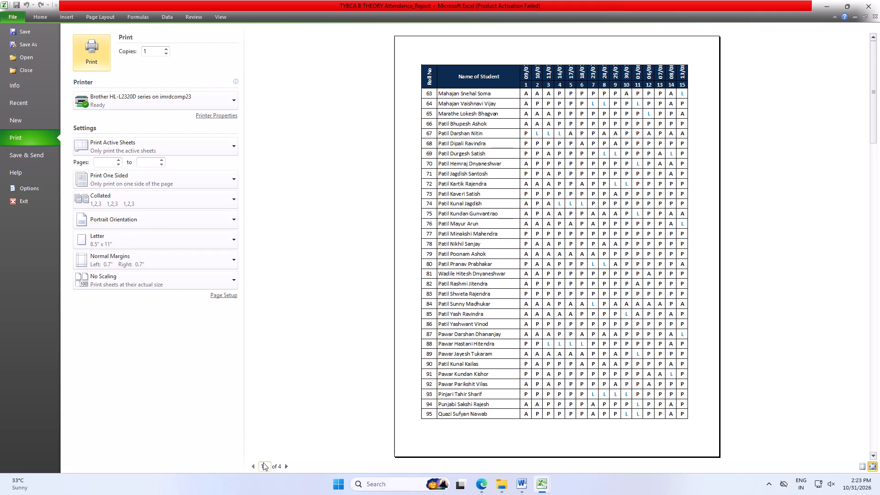
left_click(31, 17)
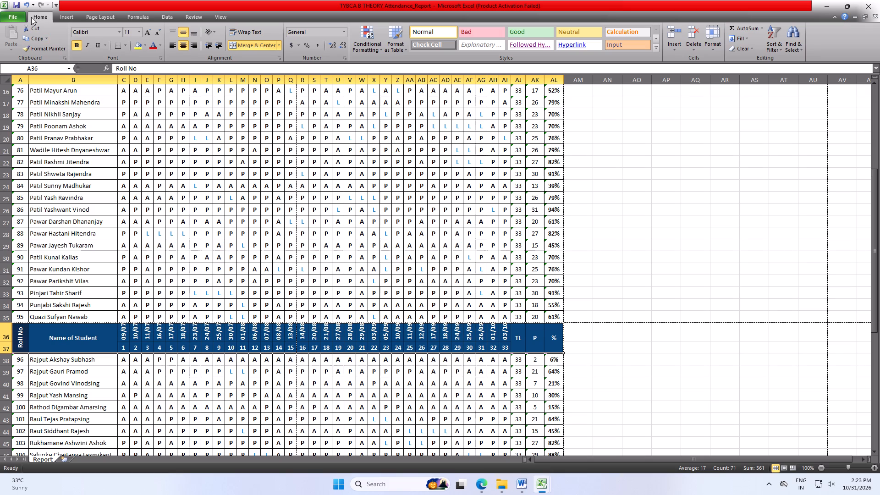
Slightly reduce the height of row 35, the roll number 95 row just above the repeated header.
double_click(6, 323)
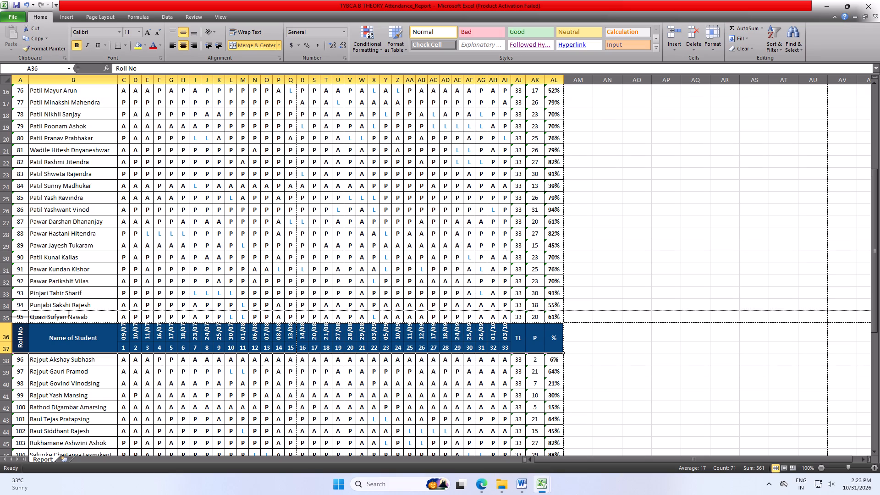
left_click(10, 340)
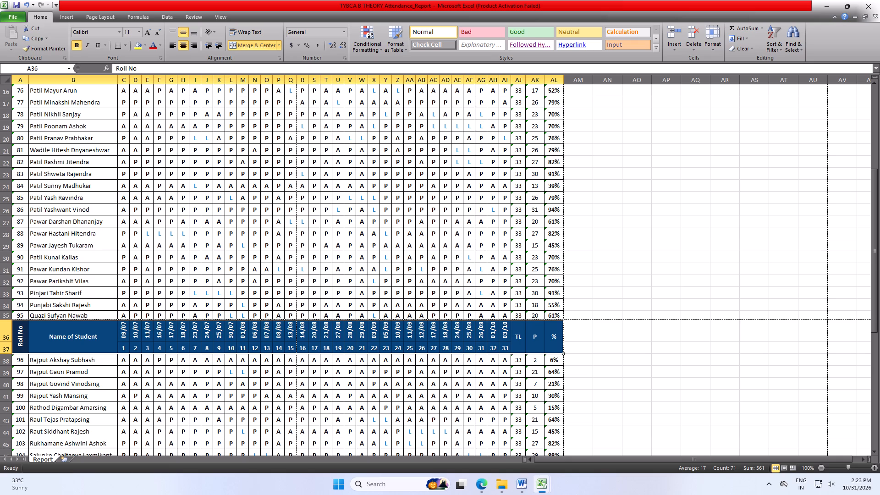
Show the margins in the print preview and adjust the left margin to 0.2" and the right margin to 0.25".
scroll(386, 366, "up", 2)
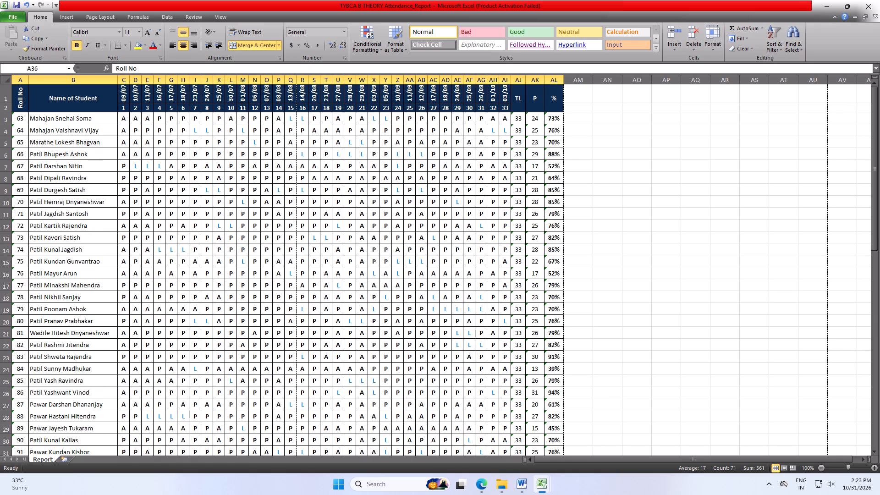
key("ctrl+p")
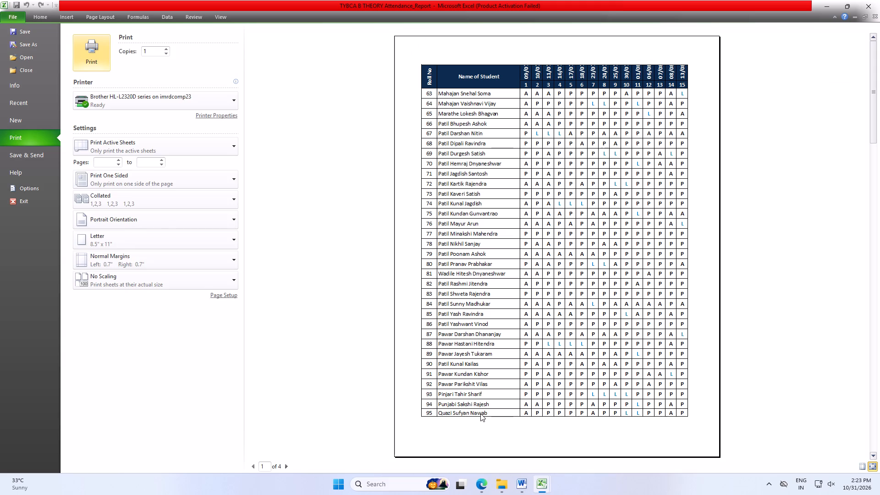
left_click(859, 470)
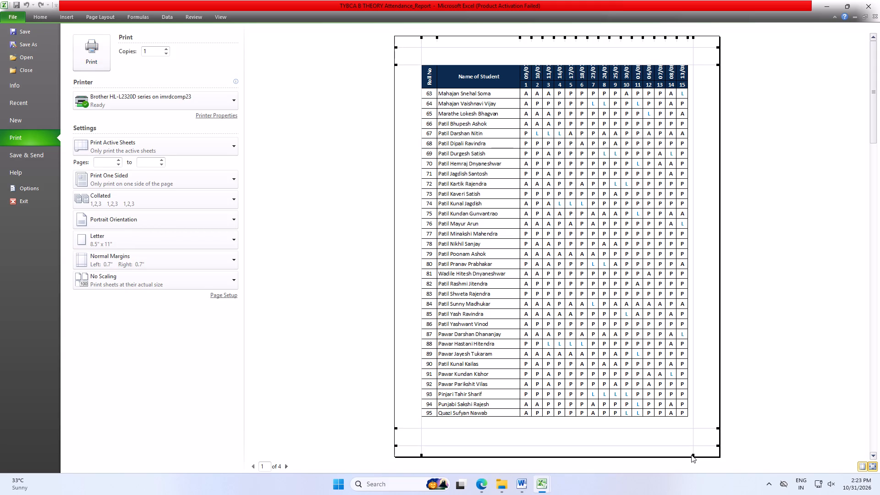
left_click_drag(693, 455, 701, 456)
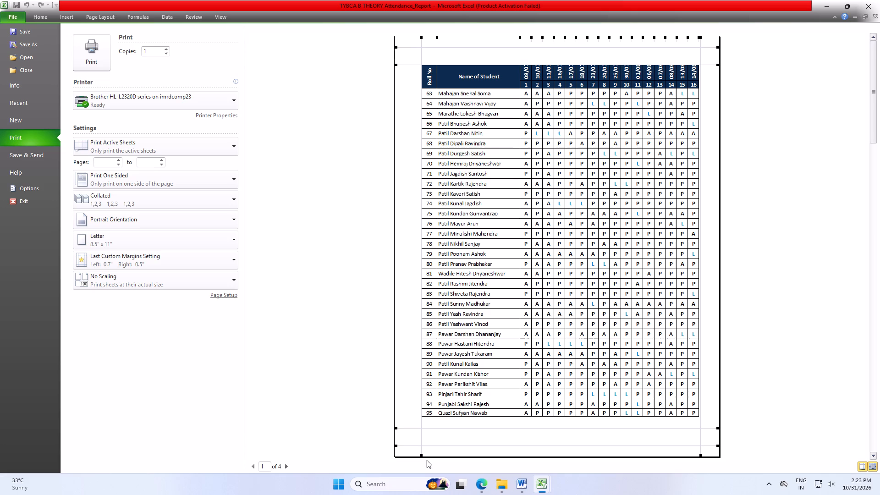
left_click_drag(420, 455, 419, 455)
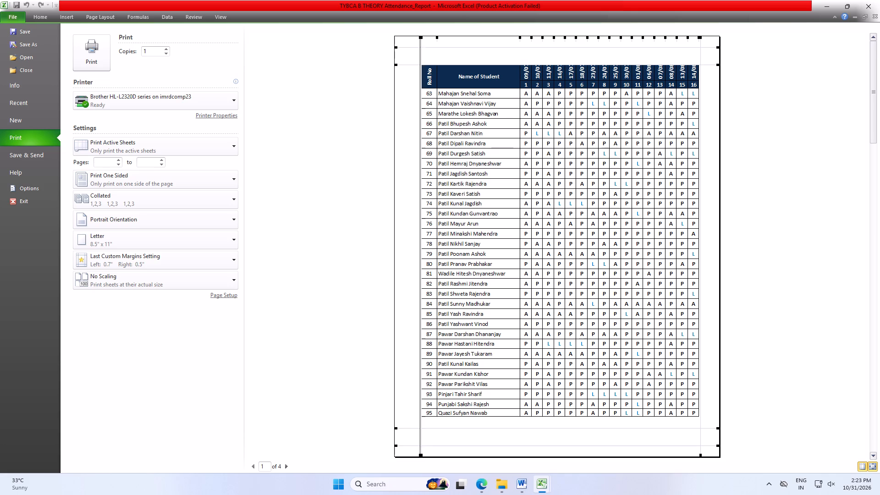
left_click_drag(419, 455, 410, 458)
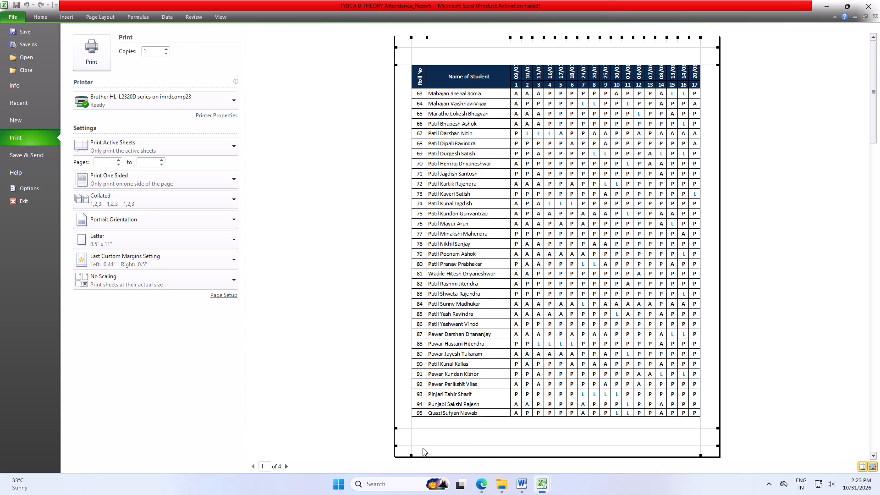
left_click_drag(411, 456, 402, 456)
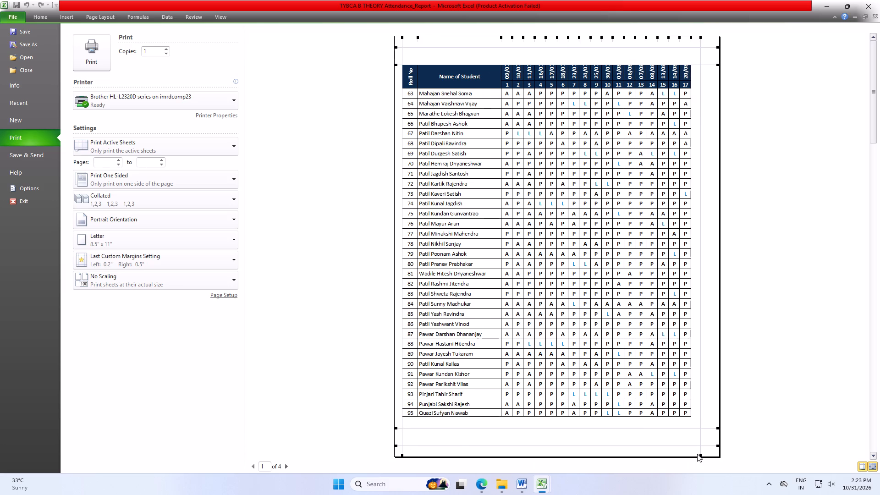
left_click_drag(700, 455, 710, 452)
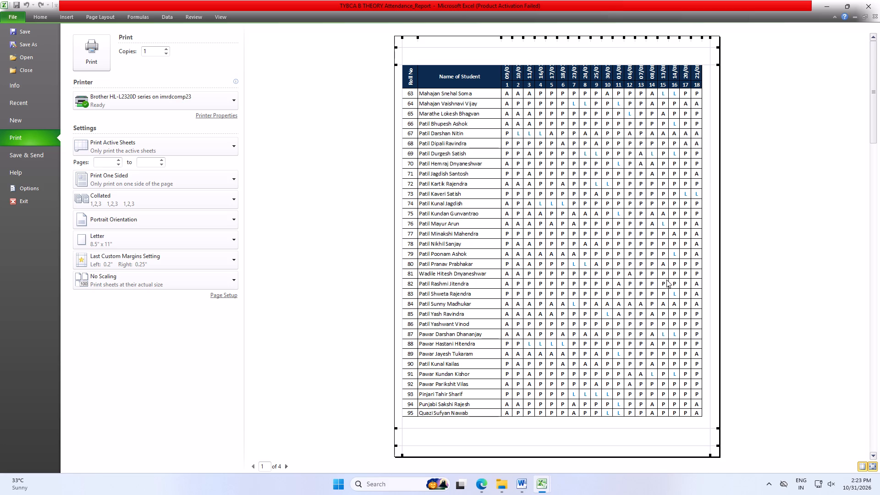
Check the preview through page 3 and print the B theory report on the Brother HL-L2320D printer.
left_click(286, 470)
left_click(286, 470)
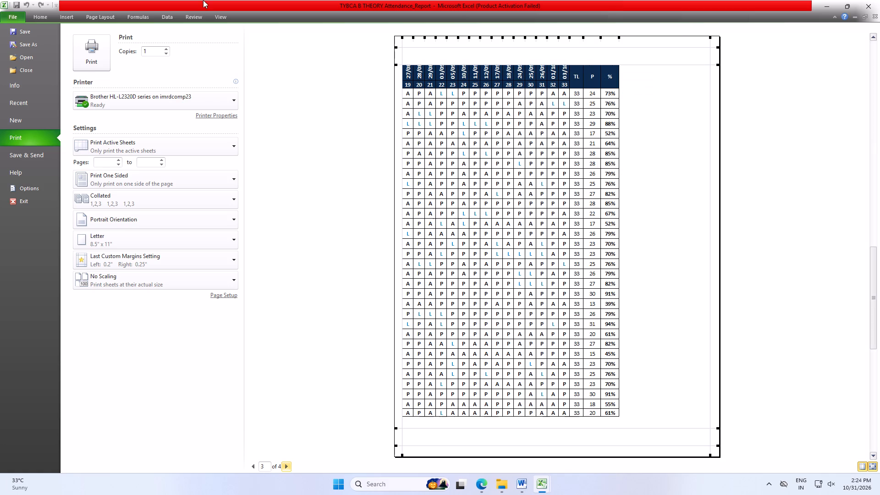
left_click(93, 50)
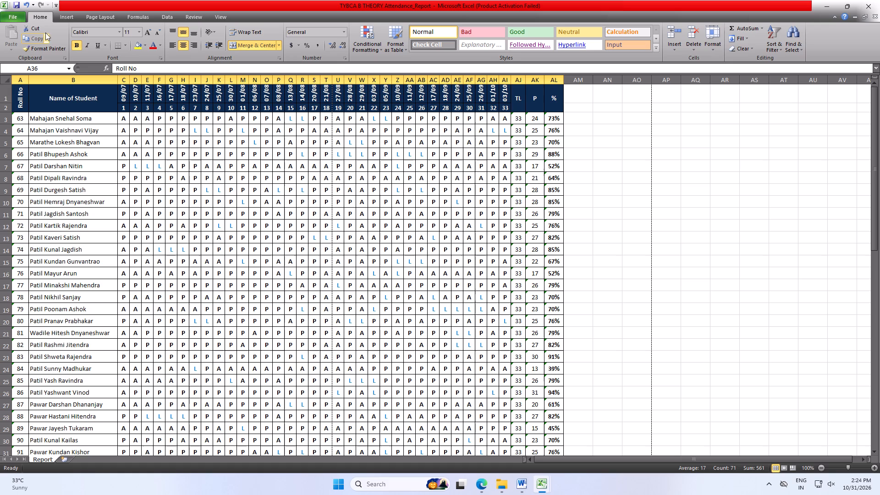
Switch the printer to the HP LaserJet 1020 on imrdcomp2 and print the B theory report again.
left_click(16, 18)
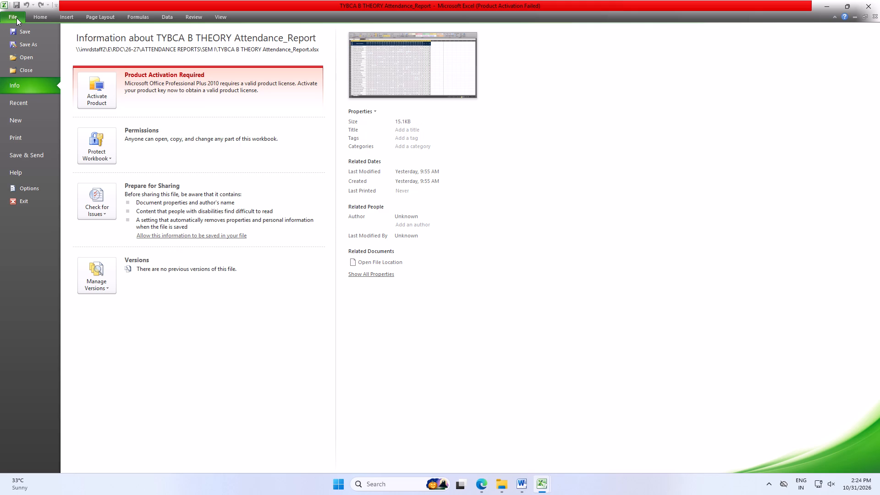
left_click(22, 138)
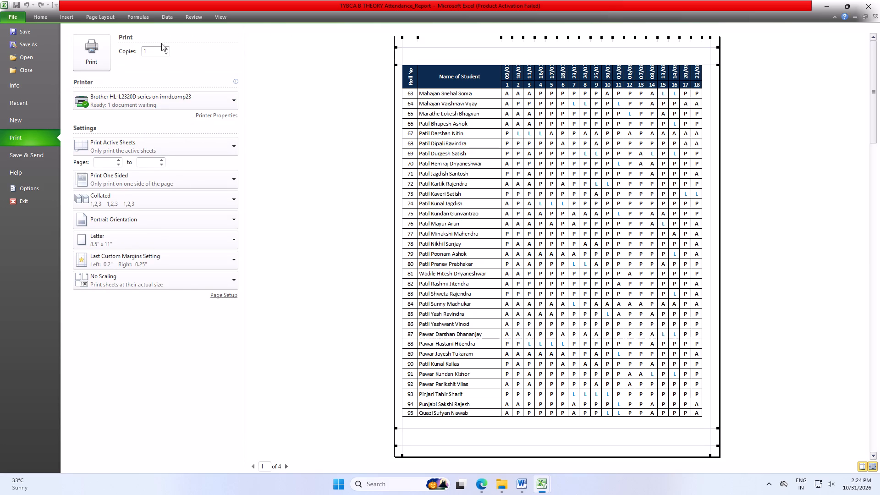
left_click(155, 96)
left_click(155, 116)
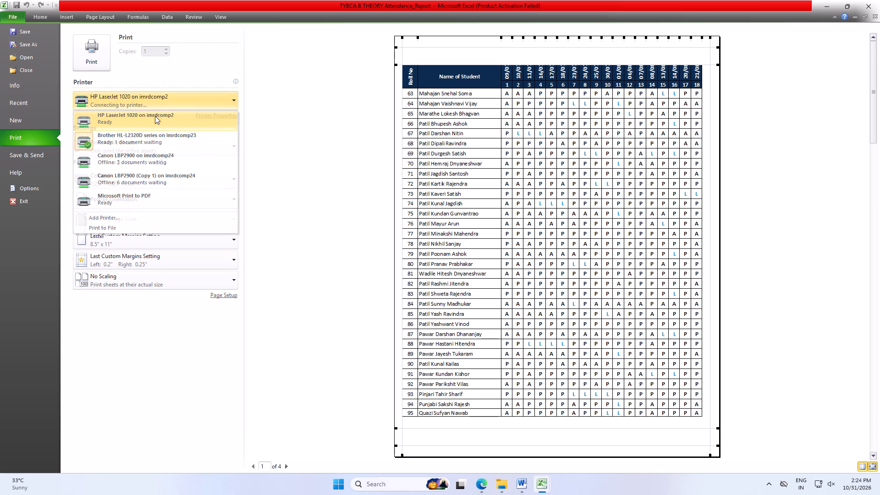
left_click(98, 57)
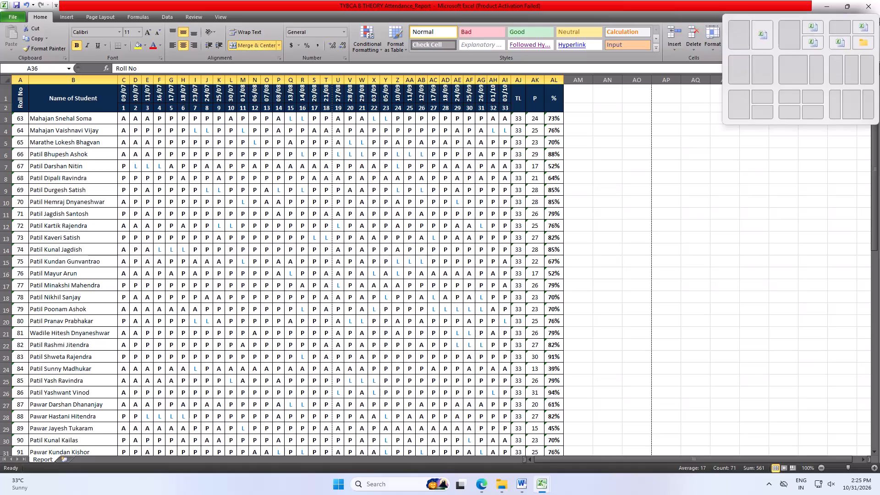
Close the TYBCA B THEORY Attendance_Report workbook and save its changes.
left_click(870, 6)
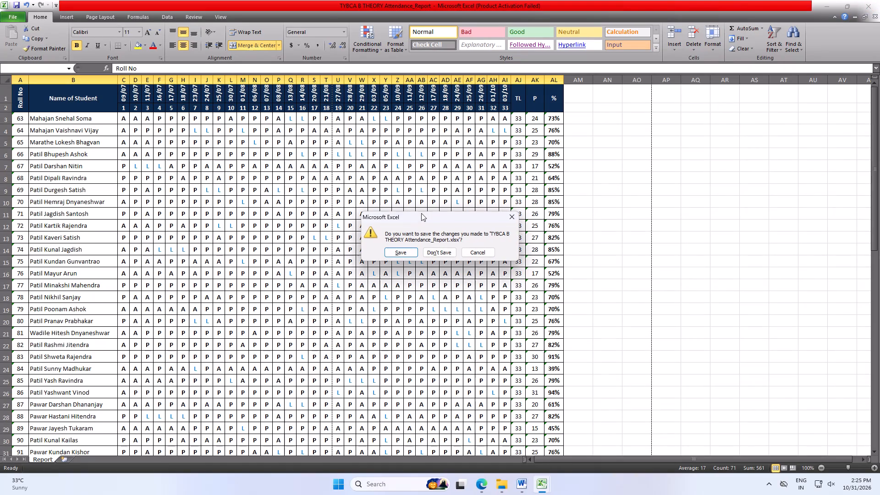
left_click(395, 253)
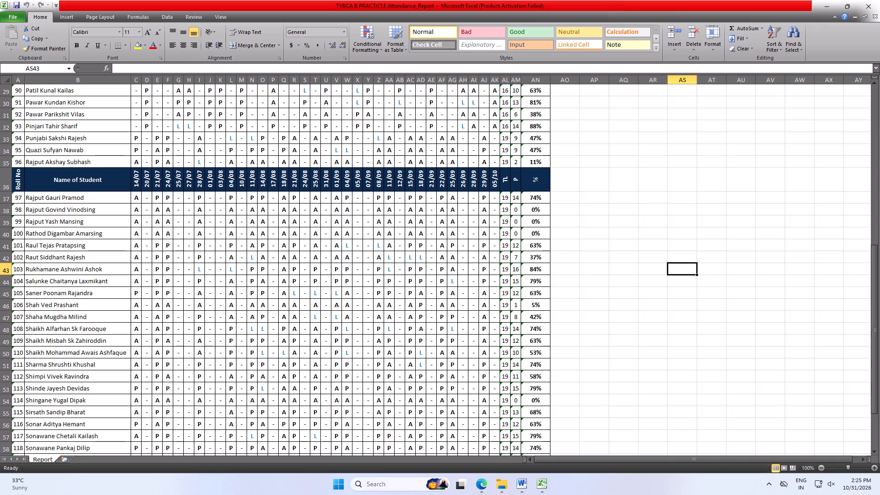
Return to the top of the TYBCA B PRACTICLE report and bring up its print preview.
scroll(216, 378, "up", 1)
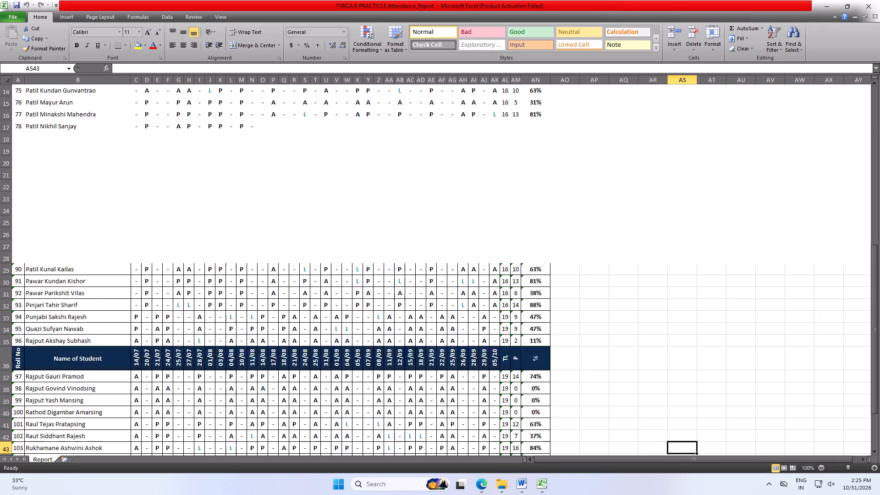
scroll(216, 378, "up", 2)
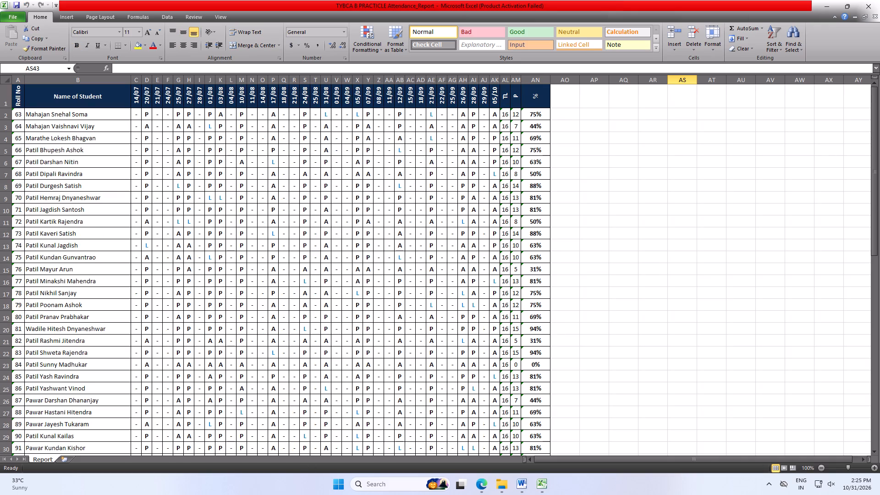
key("ctrl+p")
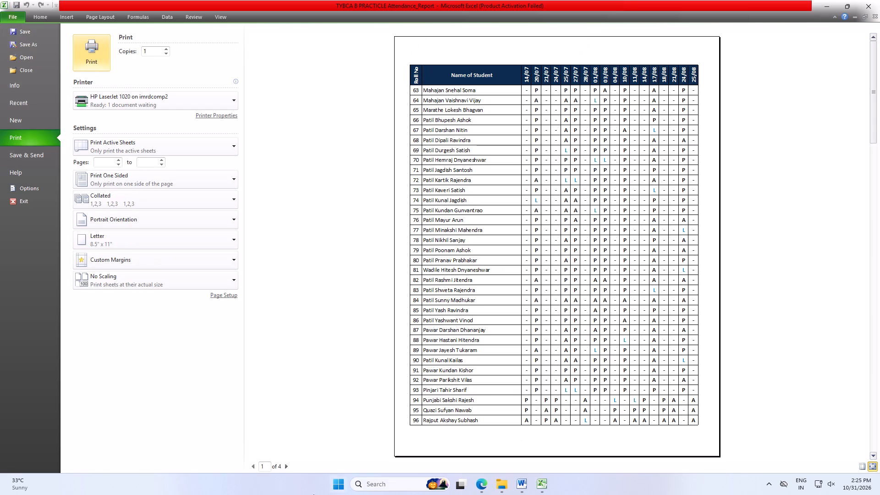
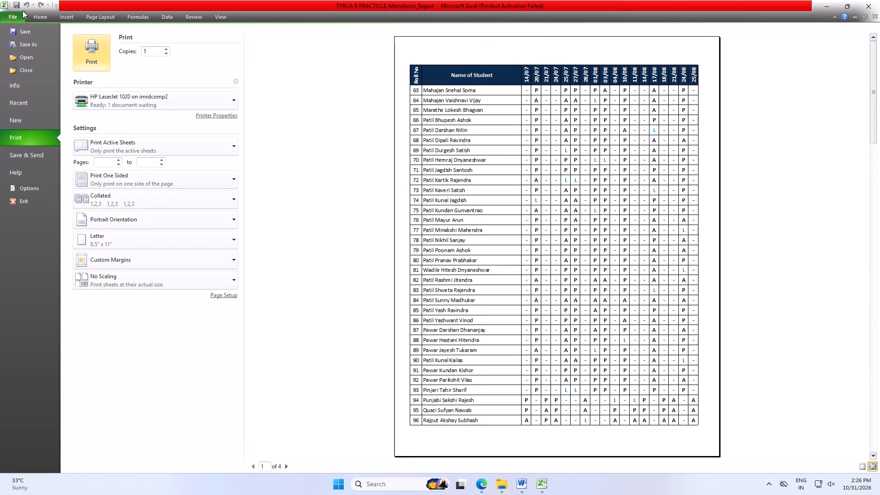
Look over the B practical report's rows and its print preview, returning to the worksheet.
left_click(39, 16)
scroll(313, 477, "down", 2)
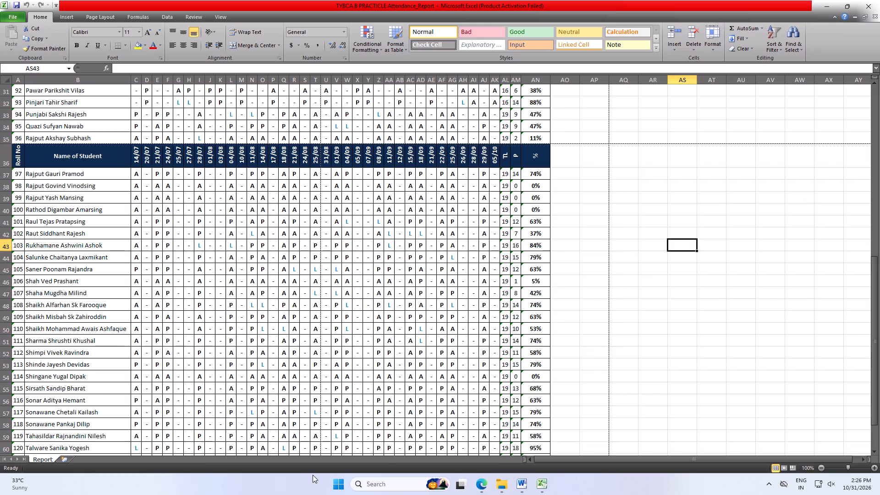
scroll(256, 275, "up", 3)
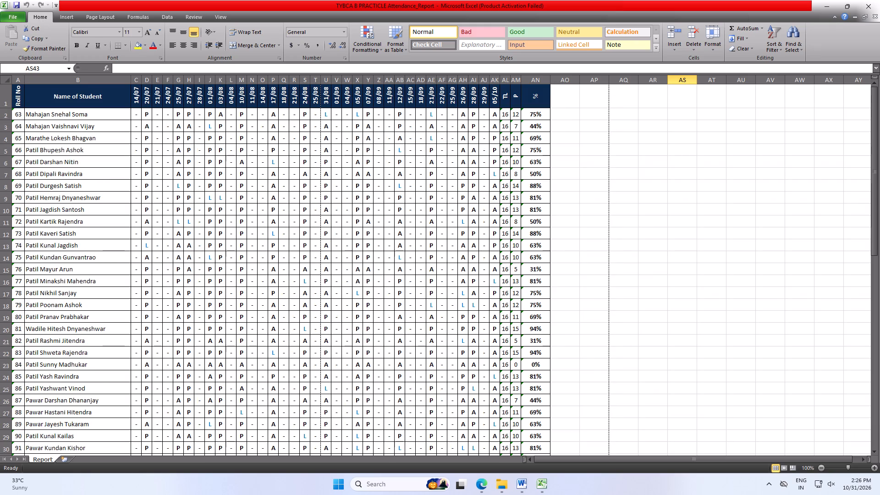
key("ctrl+p")
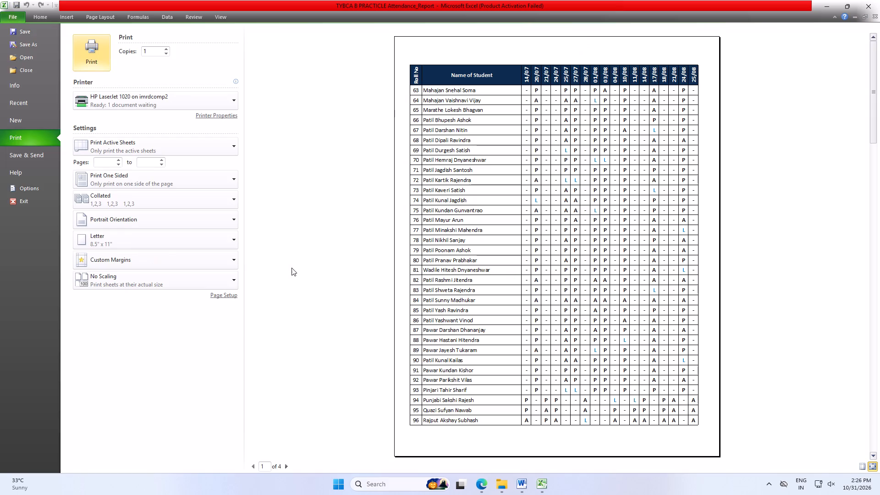
left_click(35, 19)
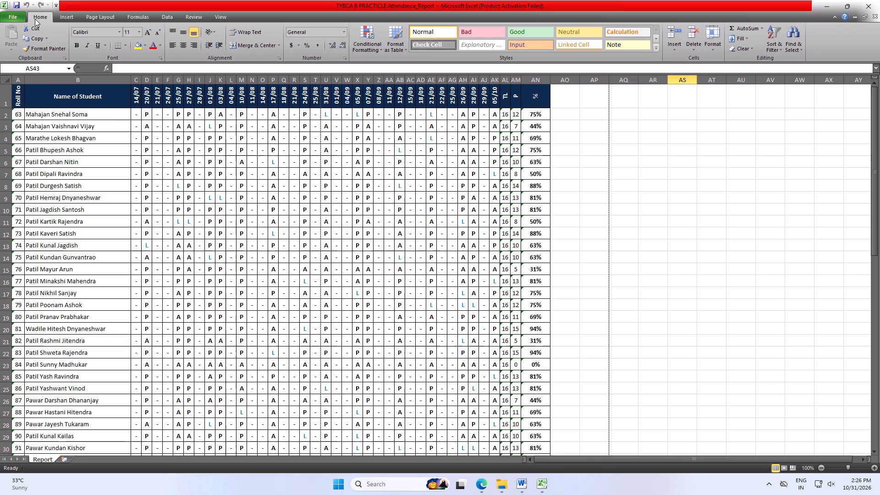
Narrow the Name of Student column by about a sixth of its width and check the names down the report.
double_click(133, 82)
left_click(130, 81)
left_click_drag(130, 81, 120, 84)
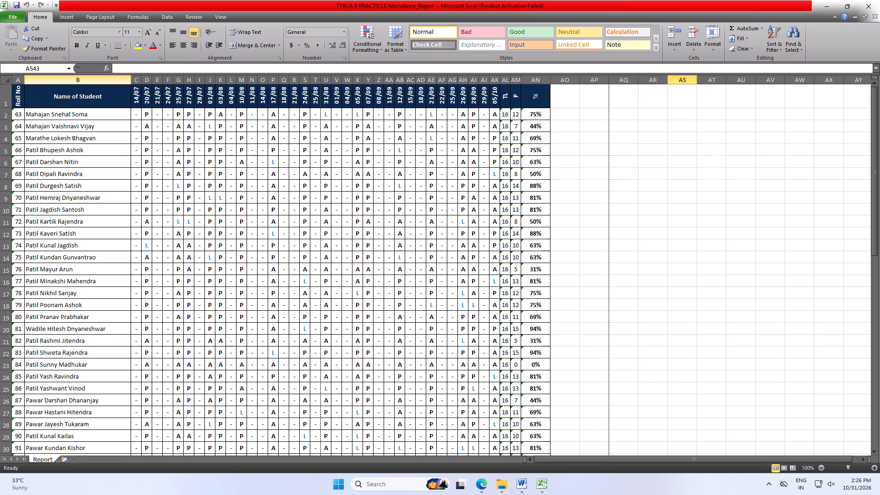
left_click_drag(120, 84, 110, 88)
left_click_drag(131, 78, 113, 81)
scroll(435, 369, "down", 1)
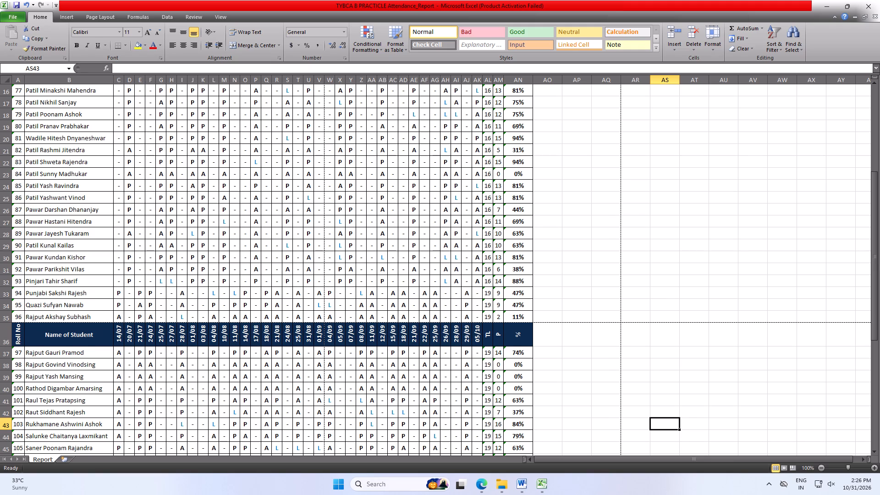
scroll(254, 328, "up", 2)
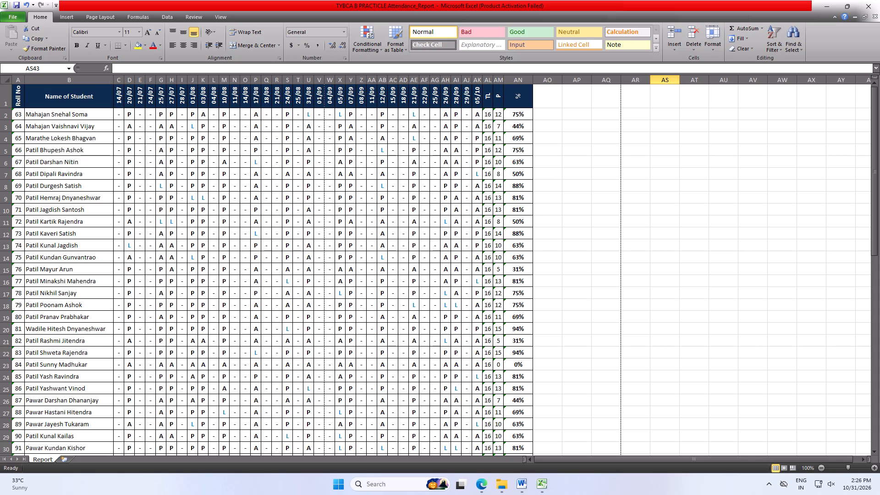
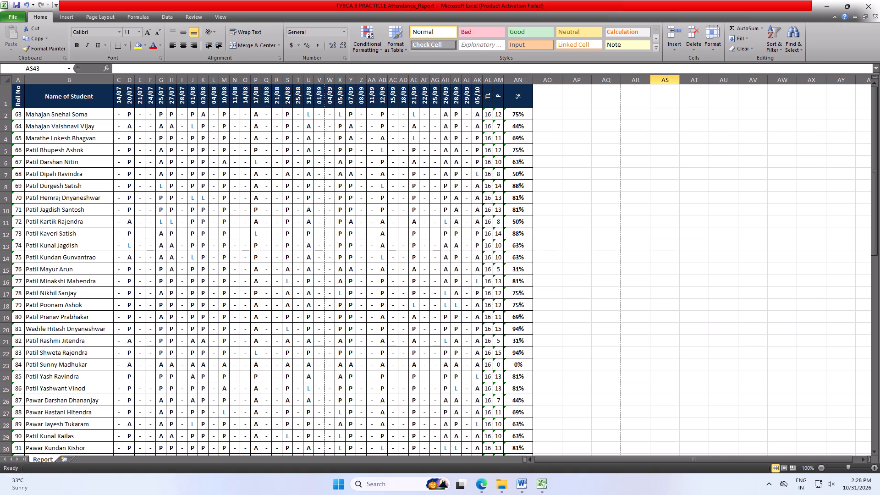
Open the TYBCA B THEORY attendance report from the SEM I folder, examine its column layout, and close it.
left_click(830, 8)
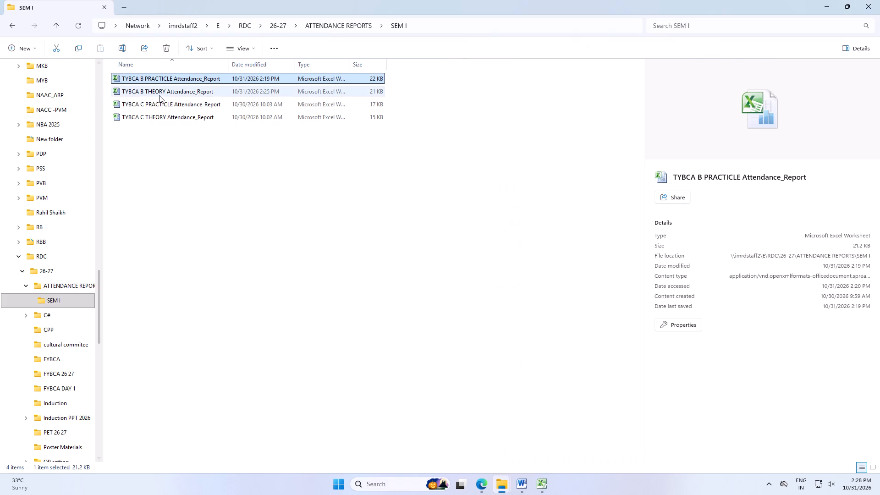
double_click(159, 95)
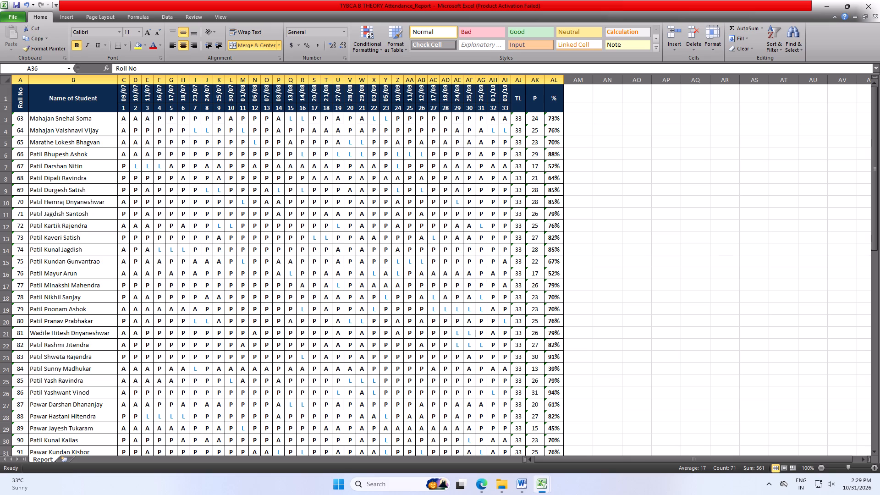
left_click(861, 5)
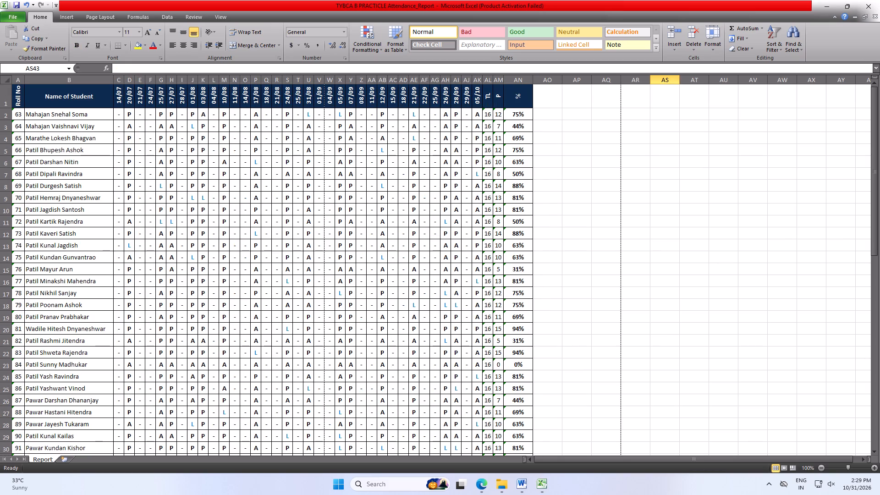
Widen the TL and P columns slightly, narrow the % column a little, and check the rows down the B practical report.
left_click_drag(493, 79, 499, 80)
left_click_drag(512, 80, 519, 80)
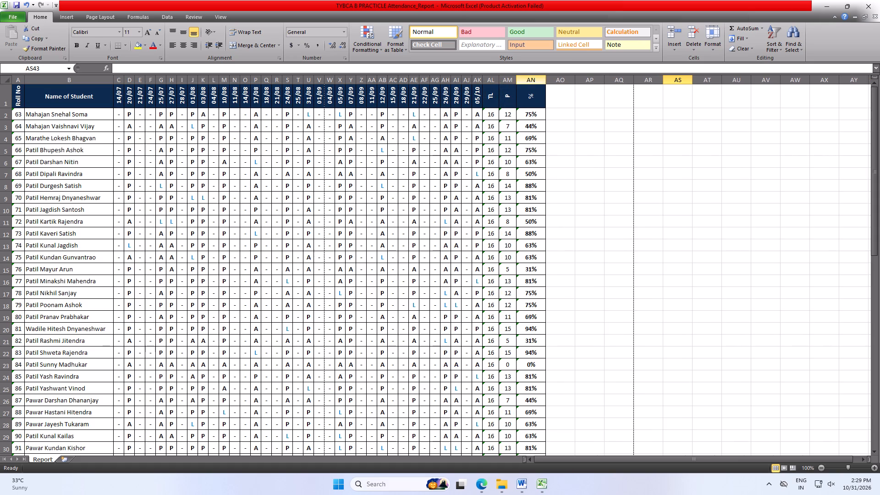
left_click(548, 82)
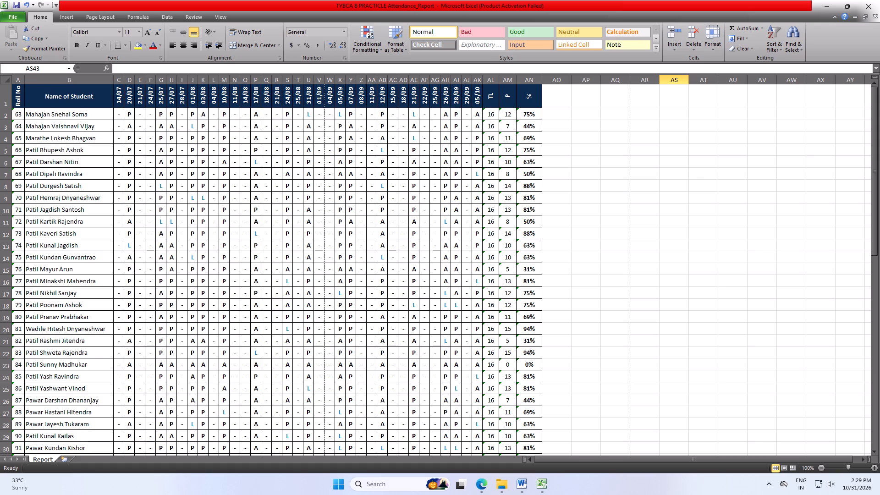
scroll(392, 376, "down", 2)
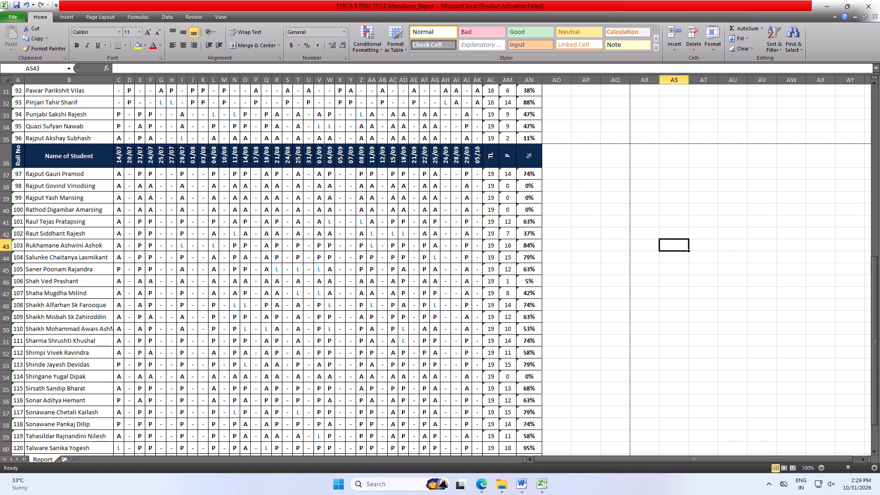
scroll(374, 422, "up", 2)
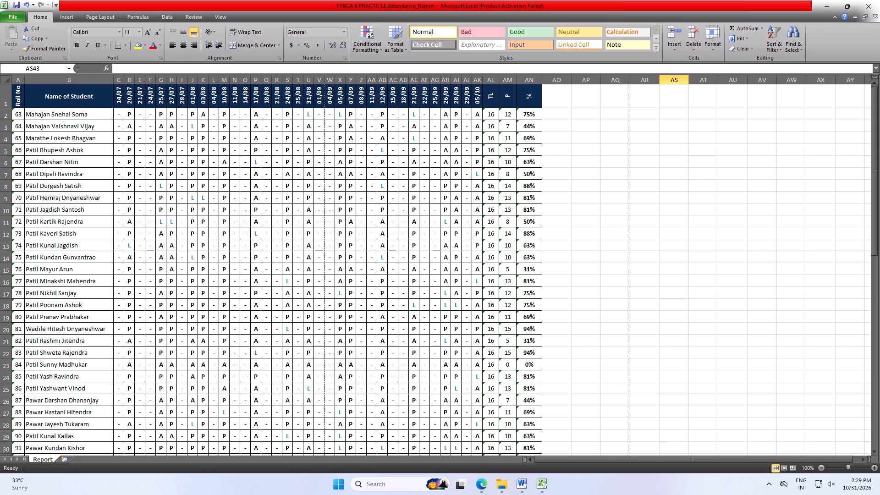
Set the column width to 3 for all columns from the 14/07 date through the % column.
left_click_drag(117, 101, 500, 494)
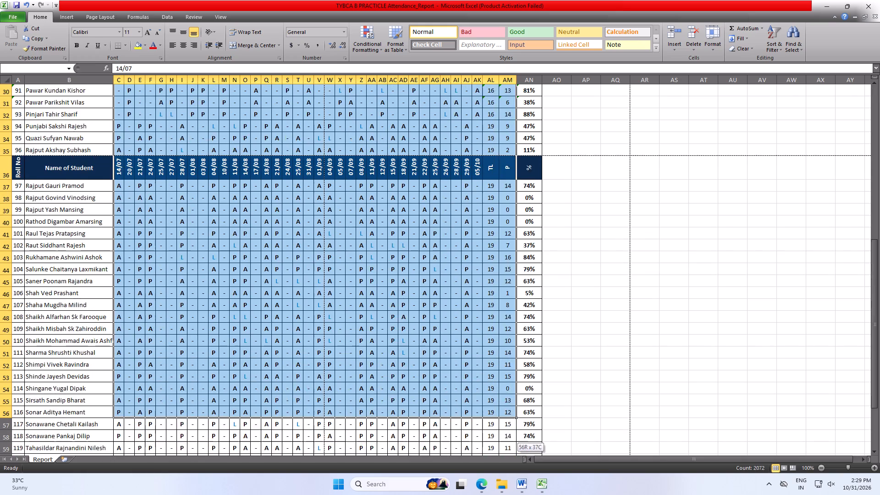
left_click_drag(500, 494, 523, 440)
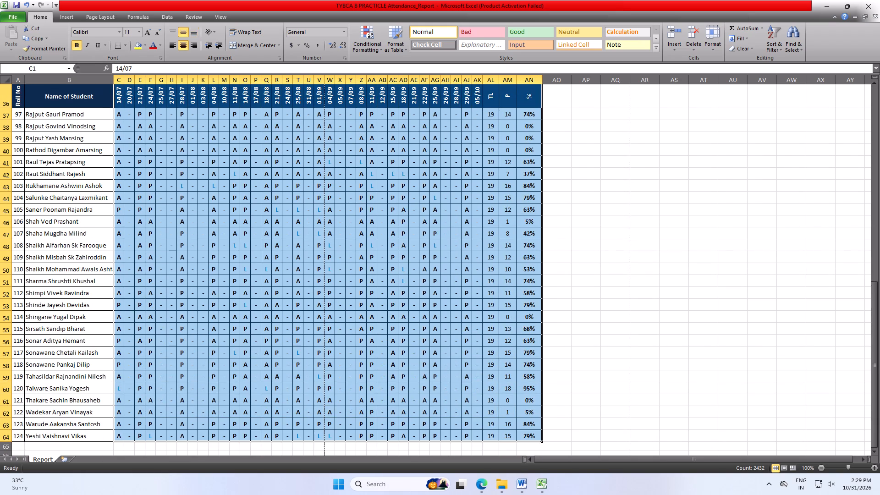
left_click(713, 50)
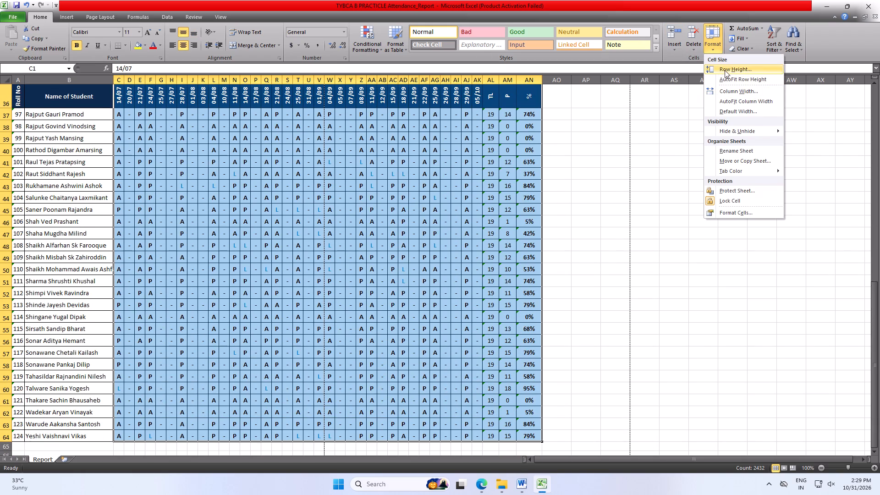
left_click(725, 70)
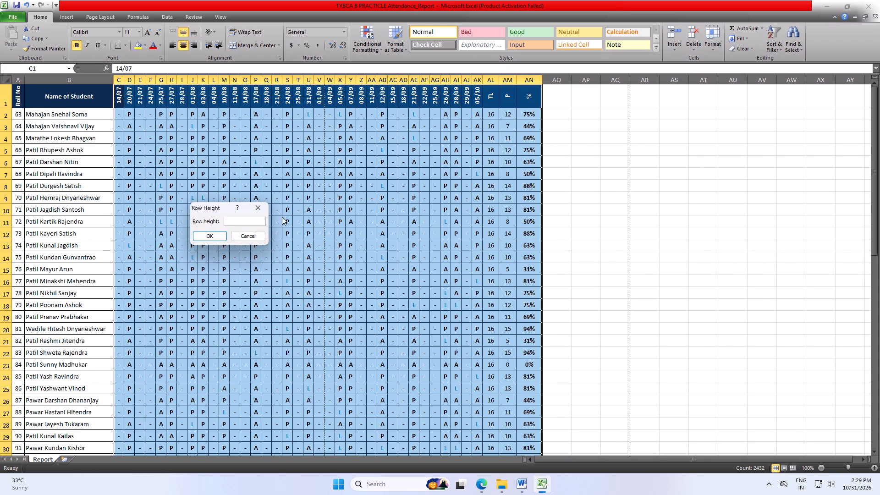
left_click(262, 206)
left_click(714, 44)
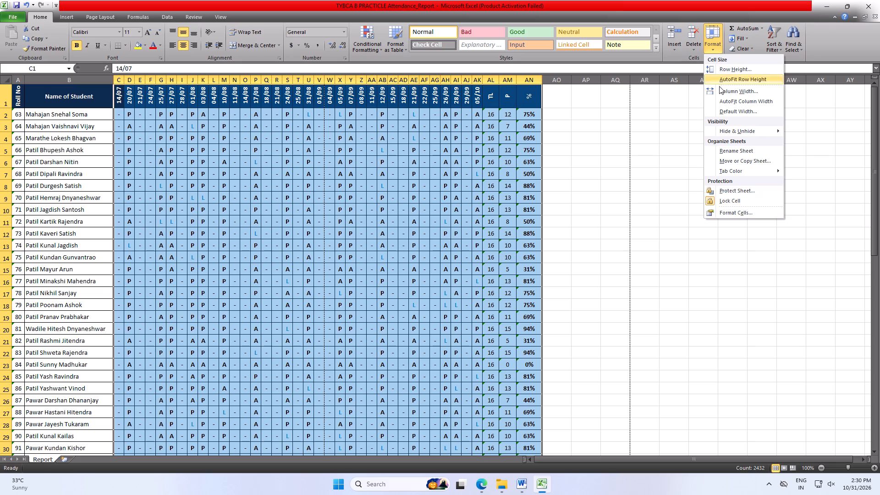
left_click(720, 91)
key("3")
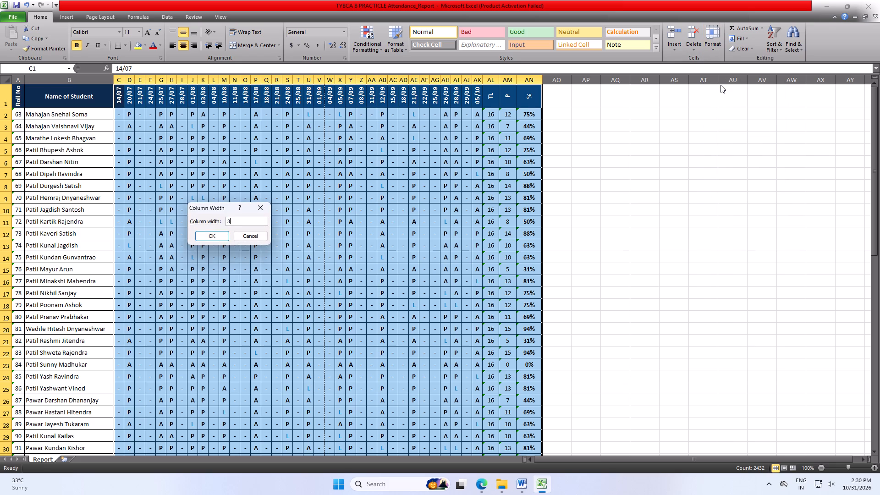
key("Return")
left_click(660, 268)
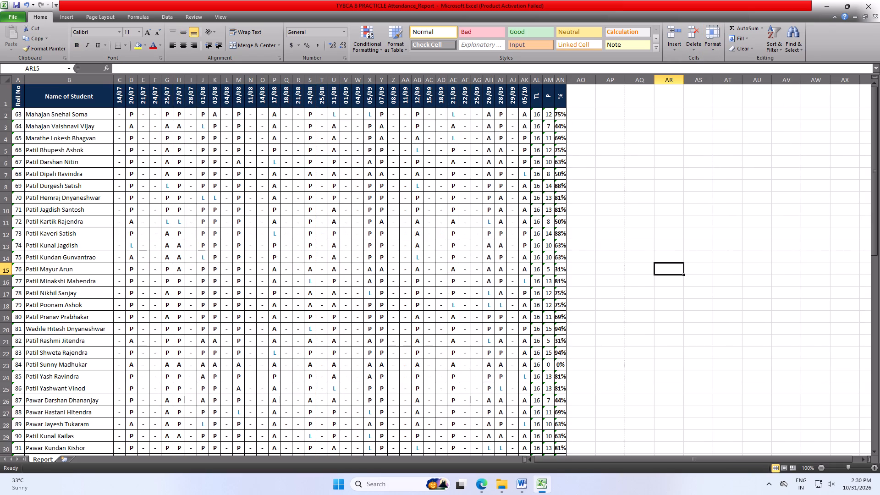
Widen the % column slightly to fit its percentages and check the rows further down.
left_click(565, 82)
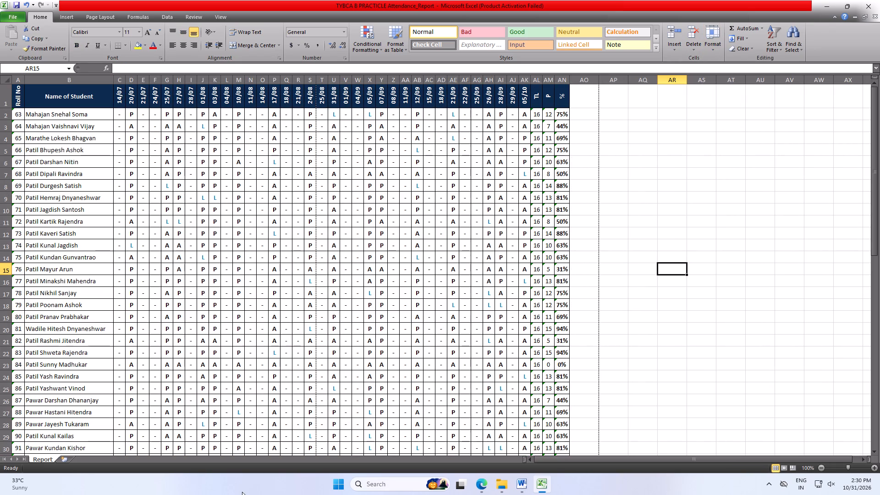
scroll(175, 487, "down", 2)
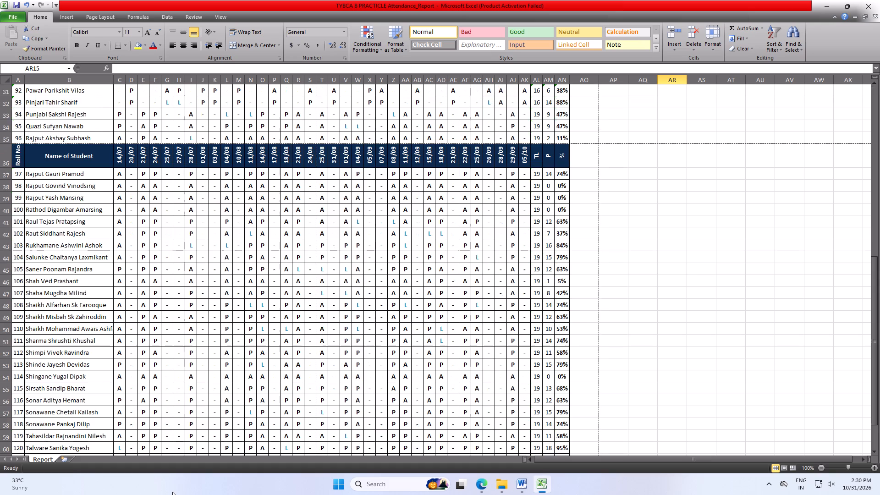
Page through the B practical report's print preview and print one portrait Letter copy on the HP LaserJet 1020.
key("ctrl+p")
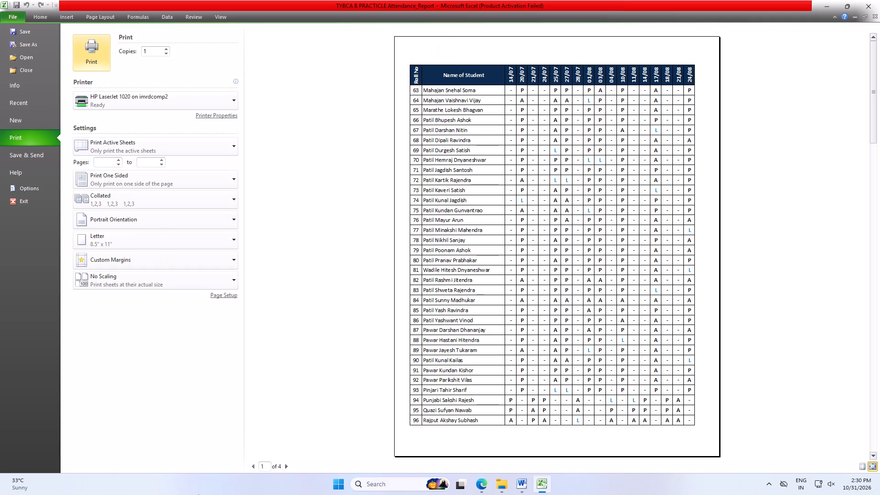
left_click(291, 467)
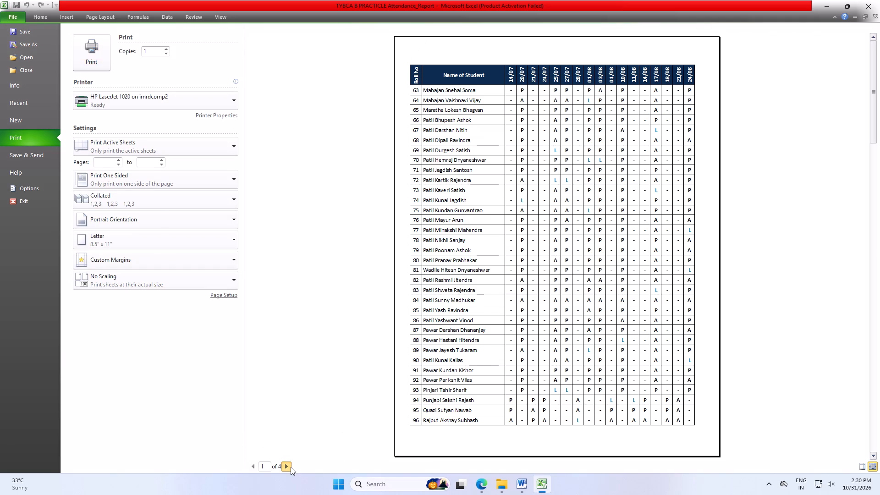
left_click(291, 467)
left_click(291, 467)
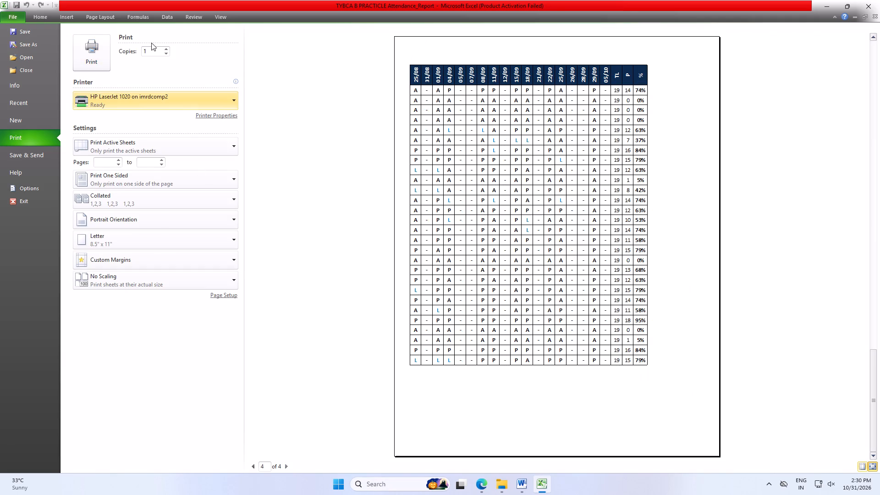
left_click(100, 55)
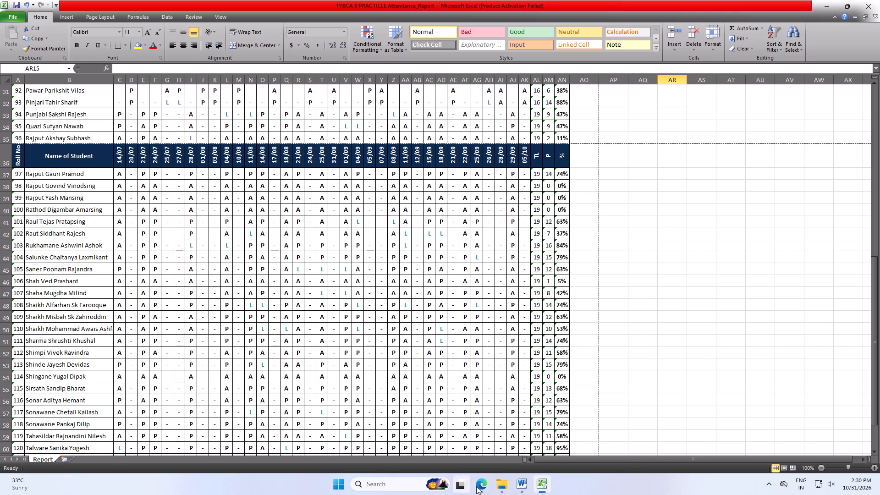
Open the TYBCA C PRACTICLE attendance report from the SEM I folder and enable editing.
left_click(498, 484)
left_click(494, 425)
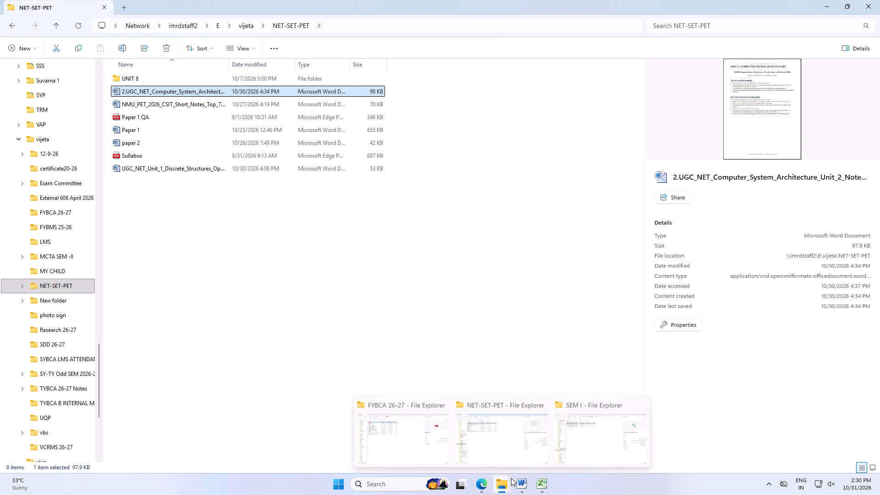
left_click(580, 426)
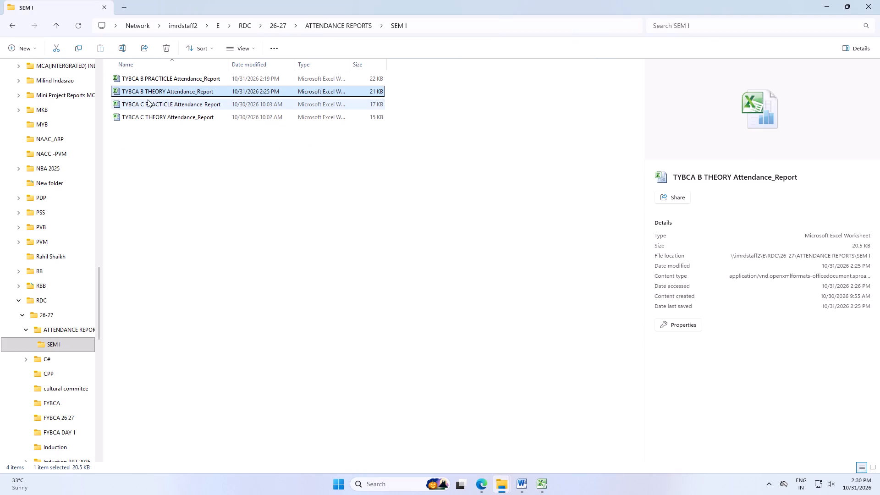
triple_click(139, 107)
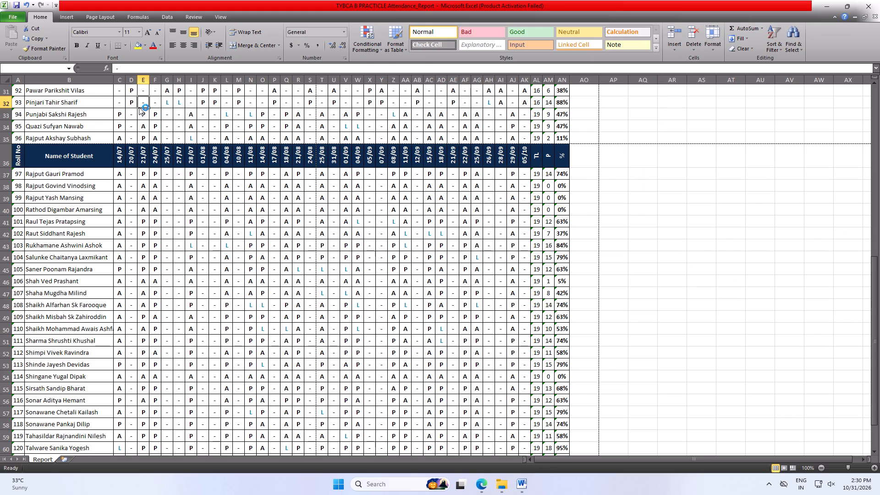
left_click(293, 28)
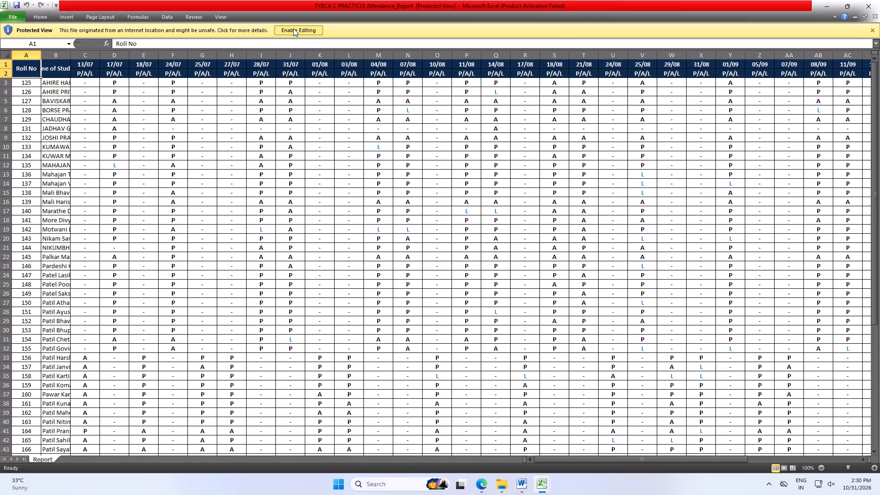
Close the TYBCA B PRACTICLE attendance report and return to the C practical report.
left_click(820, 5)
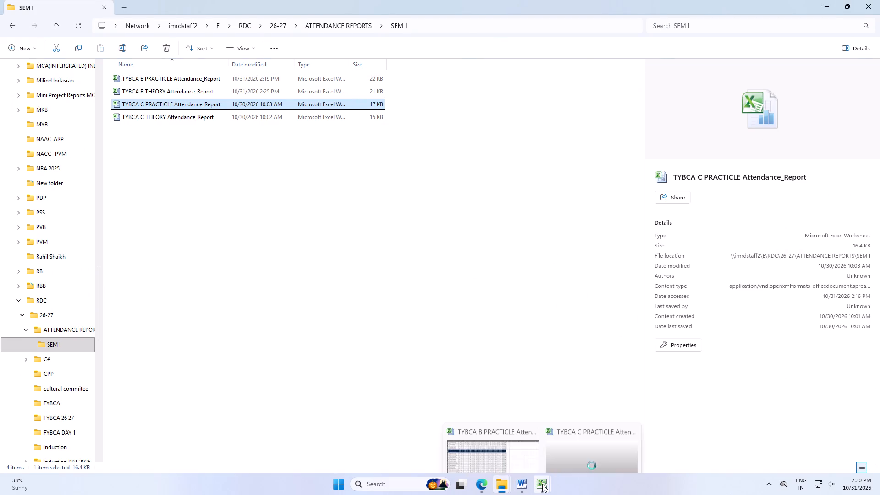
left_click(536, 438)
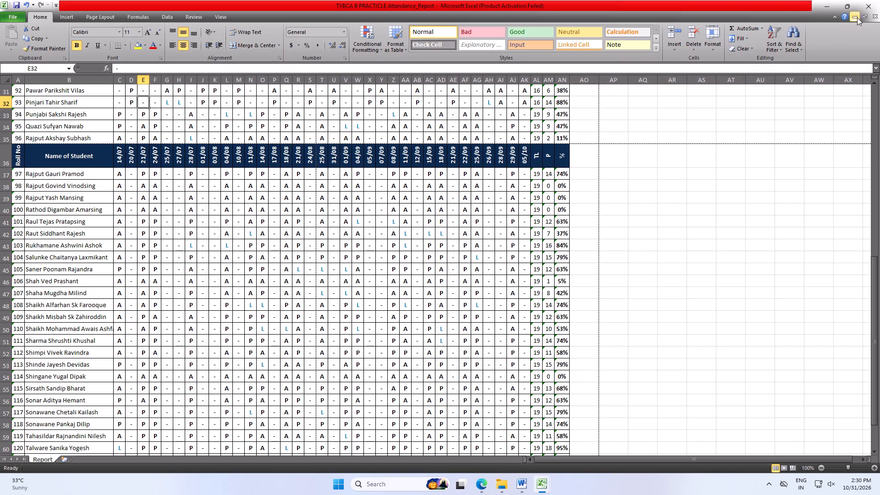
left_click(864, 5)
left_click(396, 253)
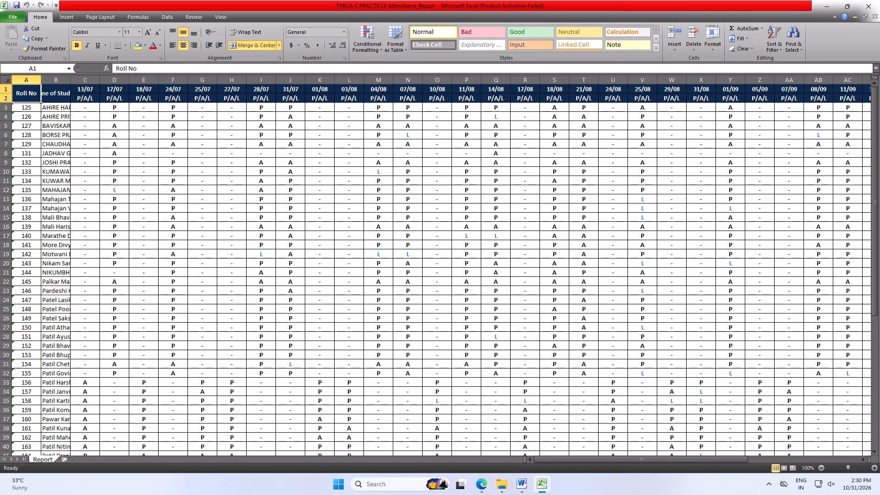
Autofit the Name of Student column in the C practical report so the full names show.
double_click(71, 82)
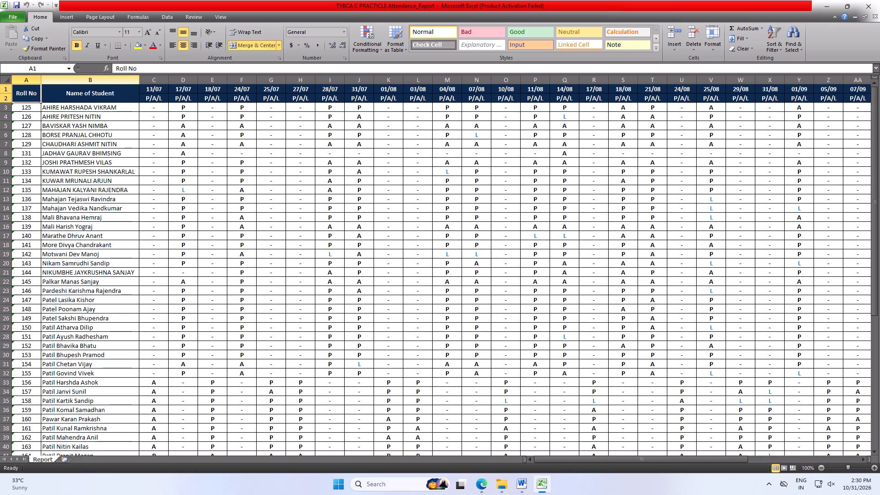
Delete the second header row containing the P/A/L labels.
left_click(9, 98)
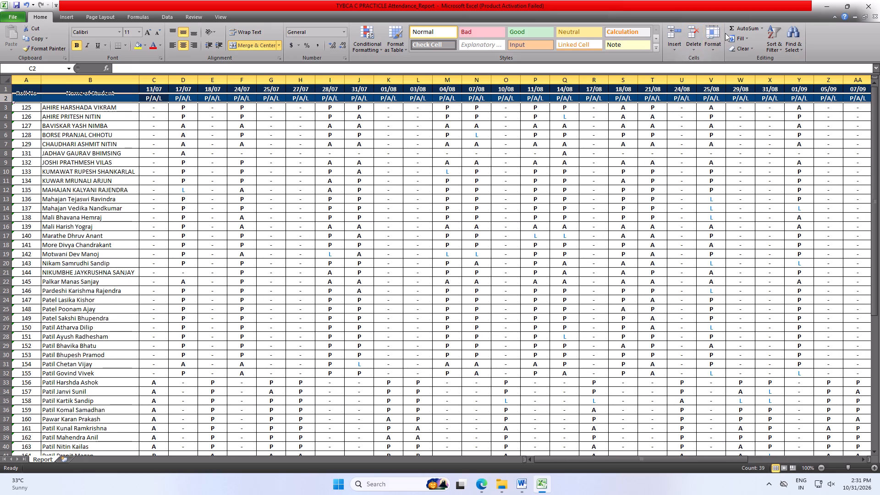
left_click(689, 37)
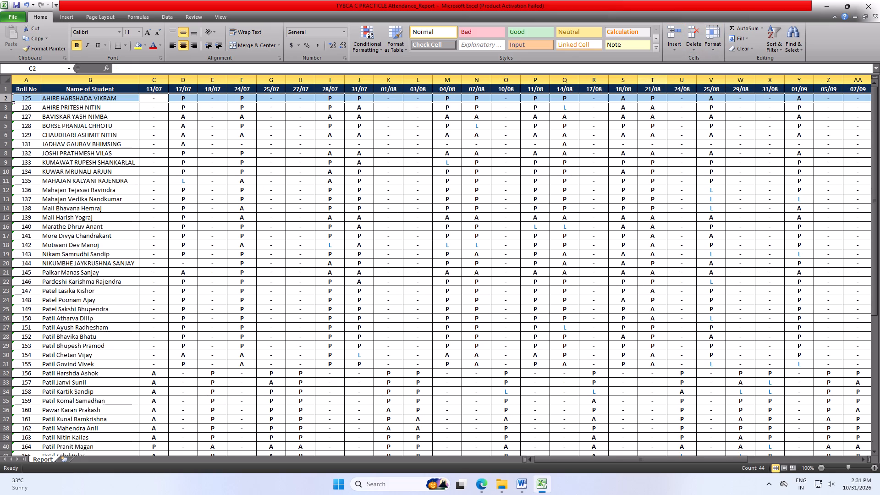
left_click(240, 137)
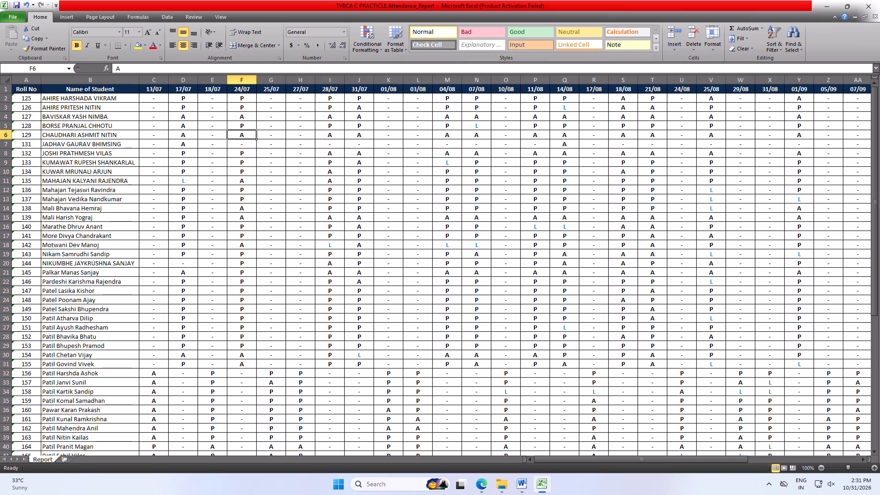
Set the column width to 3 for all date and summary columns, from 13/07 through %.
left_click_drag(158, 89, 835, 494)
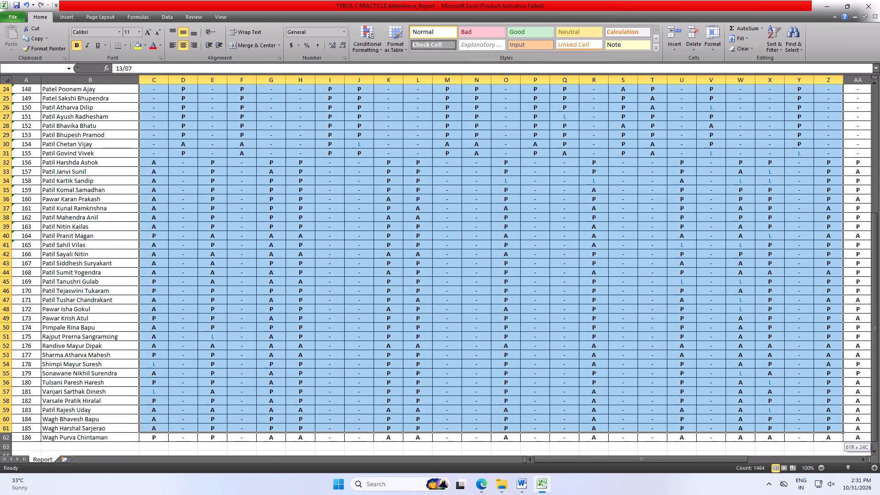
left_click_drag(835, 494, 756, 82)
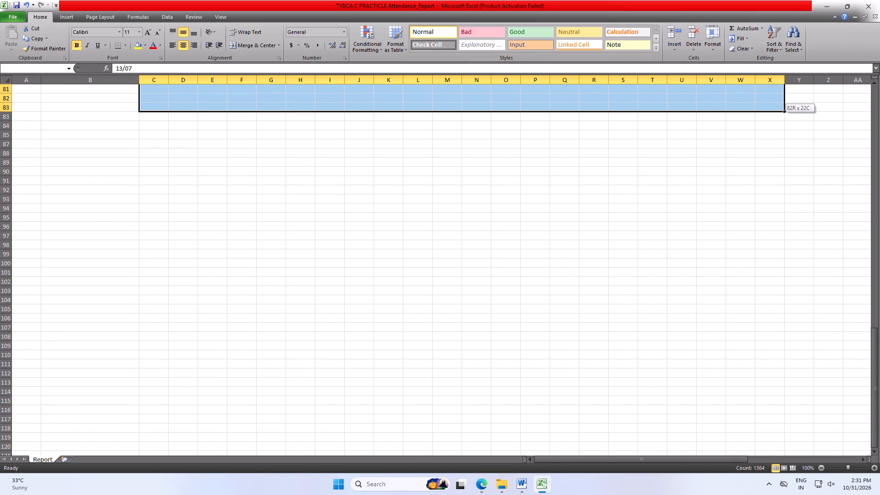
left_click_drag(756, 82, 765, 67)
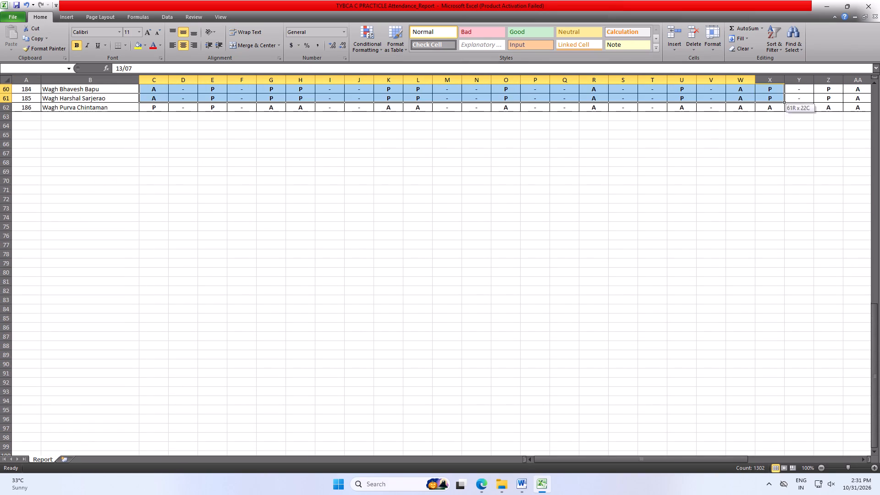
left_click_drag(765, 67, 879, 117)
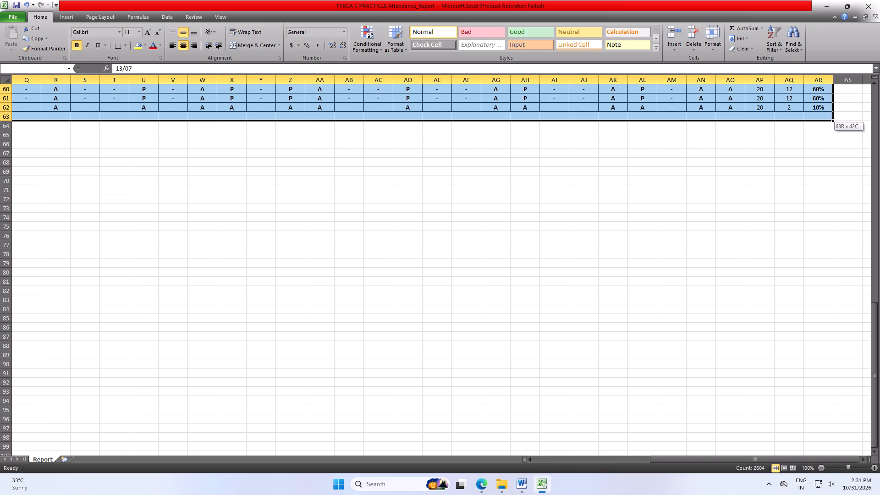
left_click_drag(879, 117, 816, 110)
left_click(720, 49)
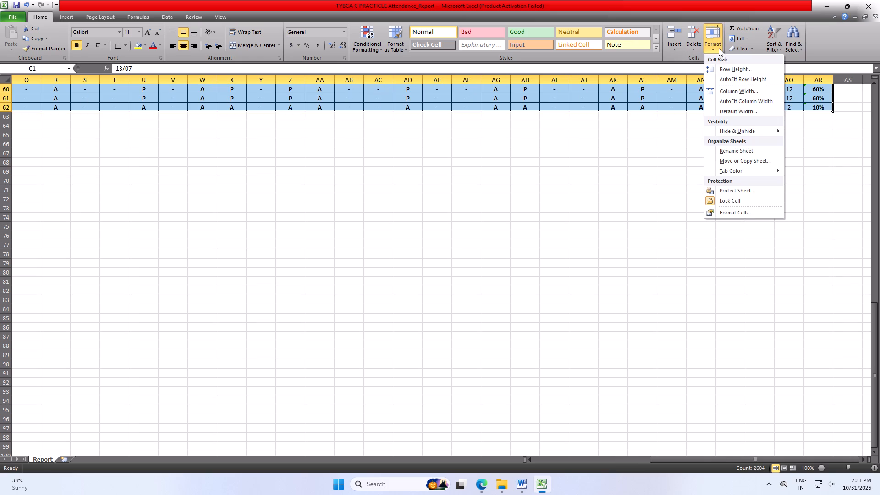
left_click(729, 89)
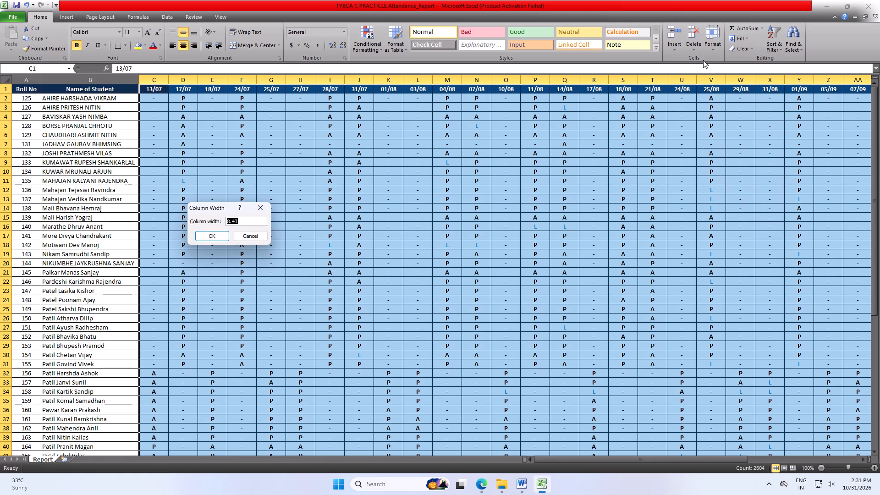
key("3")
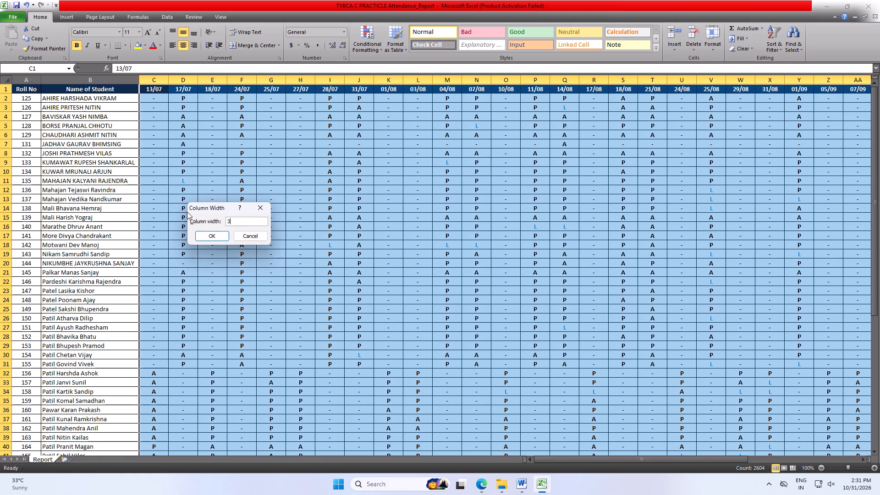
left_click(213, 236)
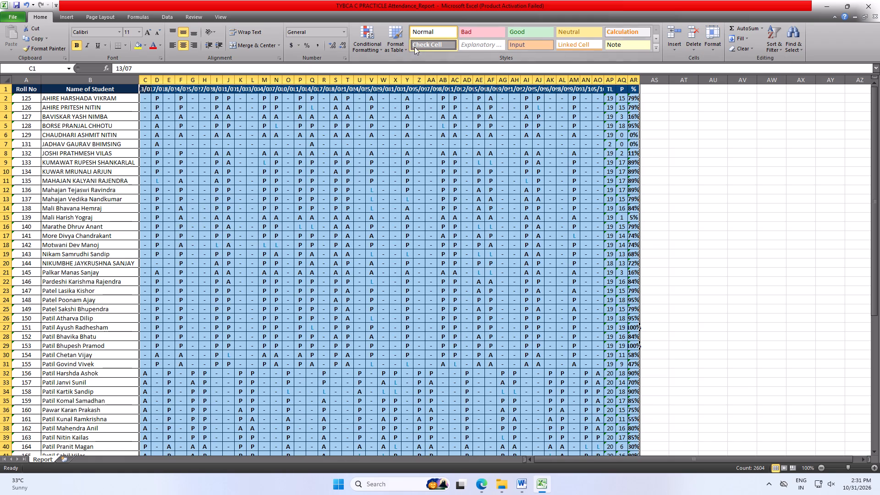
Set the row height to 19.5 for the header and all student rows.
left_click(710, 54)
left_click(711, 52)
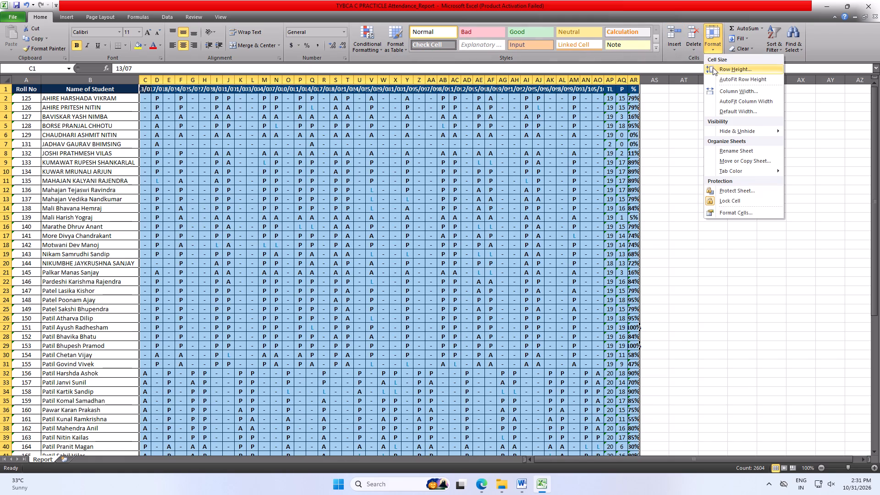
left_click(724, 68)
type("19.5")
key("Return")
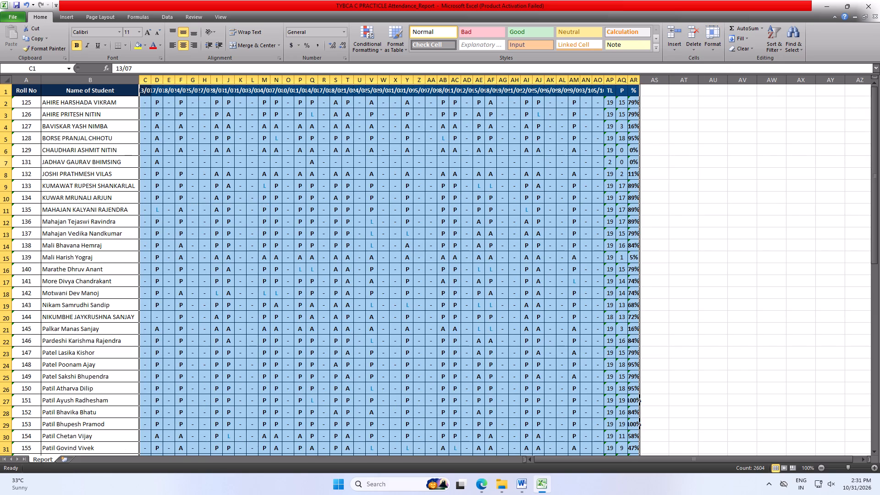
Rotate the header text up from 13/07 through % and autofit the header row height so the full dates show.
left_click_drag(144, 92, 630, 73)
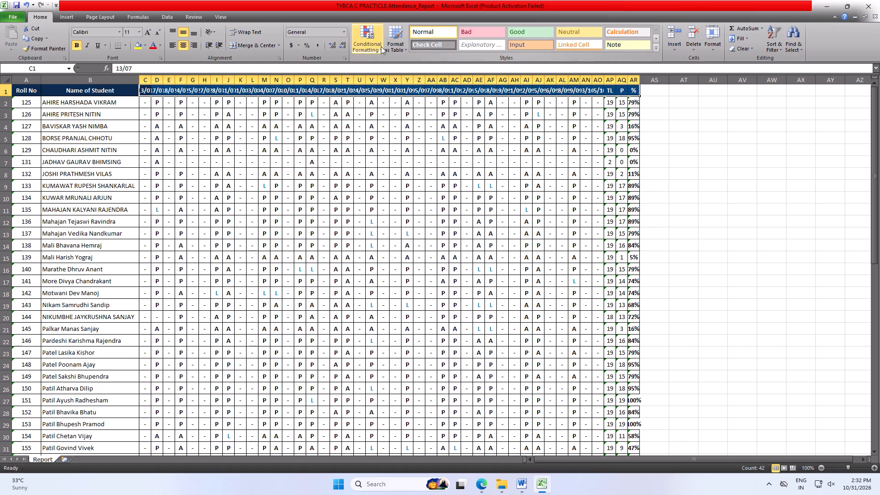
left_click(716, 51)
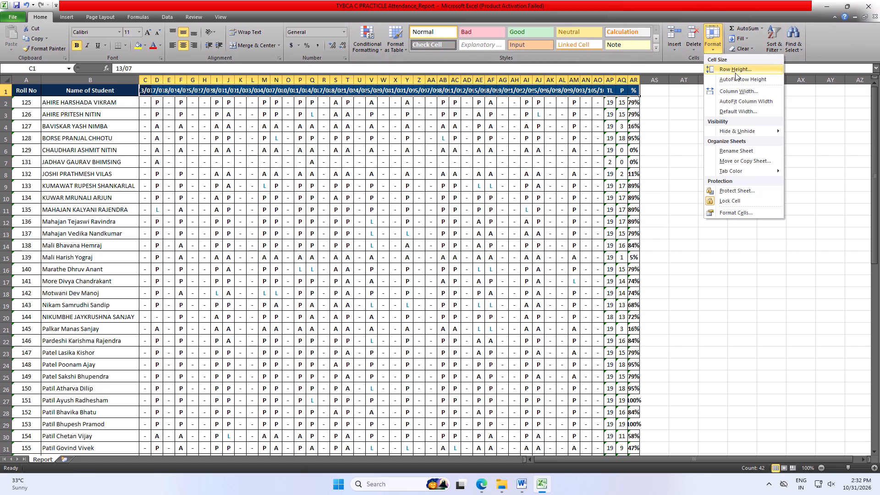
left_click(209, 32)
left_click(230, 76)
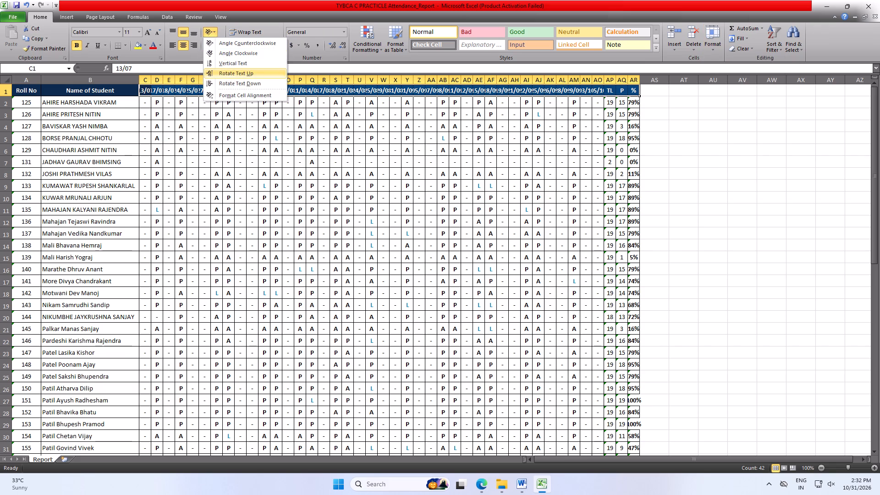
double_click(9, 99)
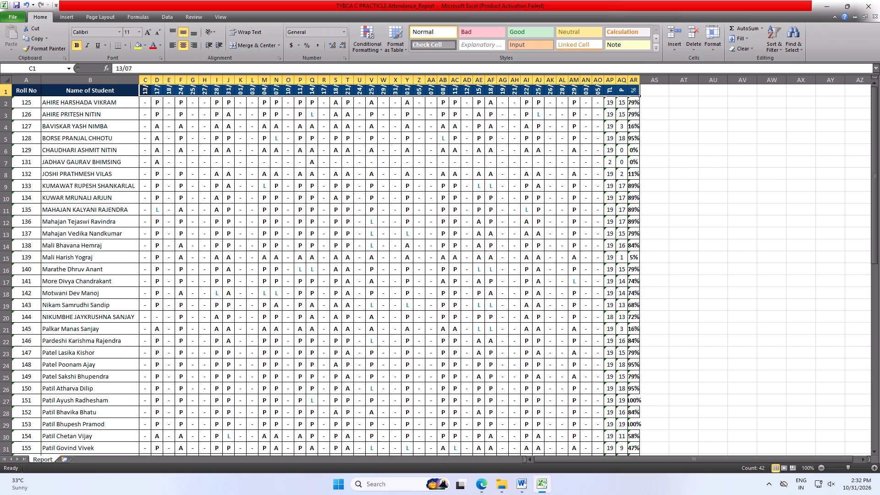
left_click(699, 144)
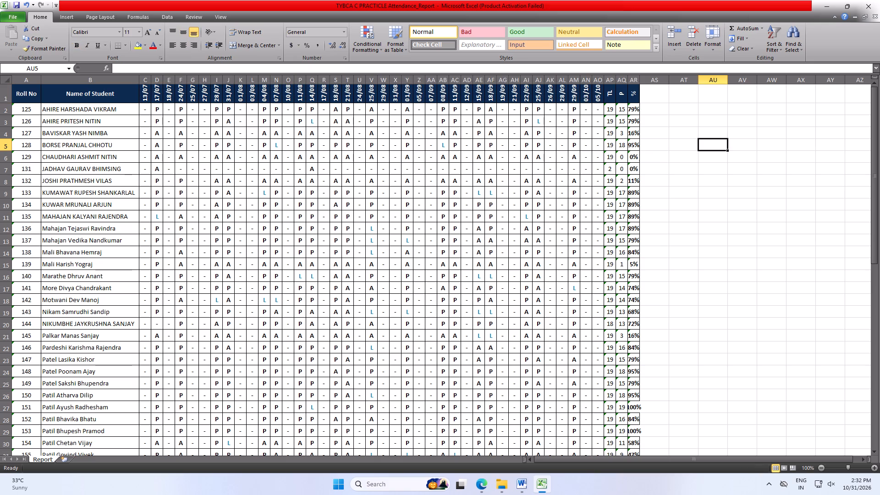
Widen the %, P and TL columns slightly, making the TL column about 4.29 wide.
left_click_drag(639, 76, 646, 80)
left_click_drag(628, 80, 633, 81)
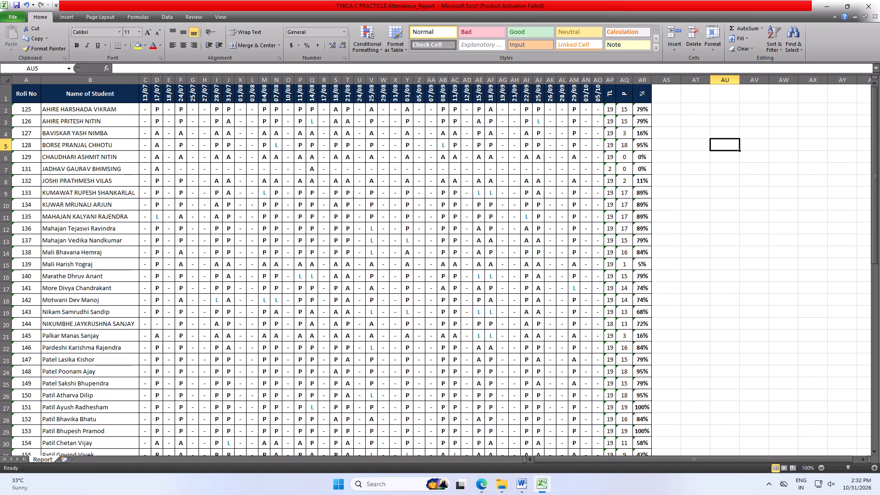
left_click_drag(616, 79, 621, 81)
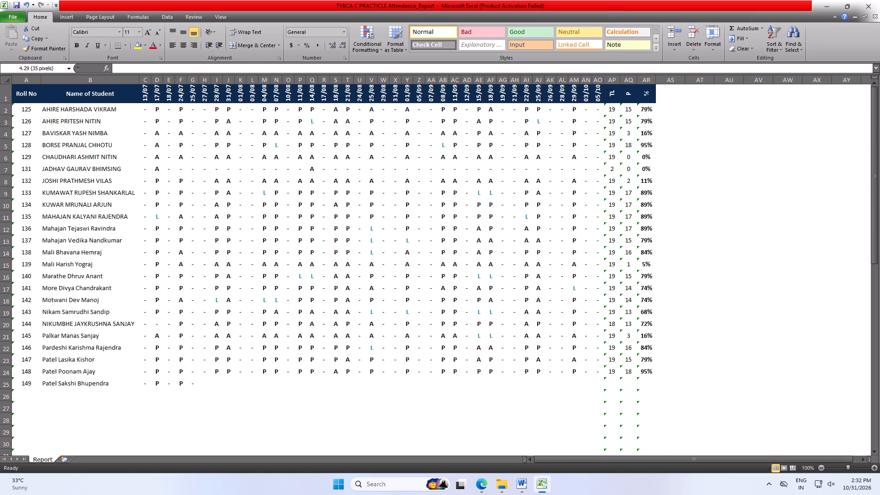
left_click(748, 184)
Show the margins in the print preview and narrow the left margin to about 0.35" and the right to about 0.23".
key("ctrl+p")
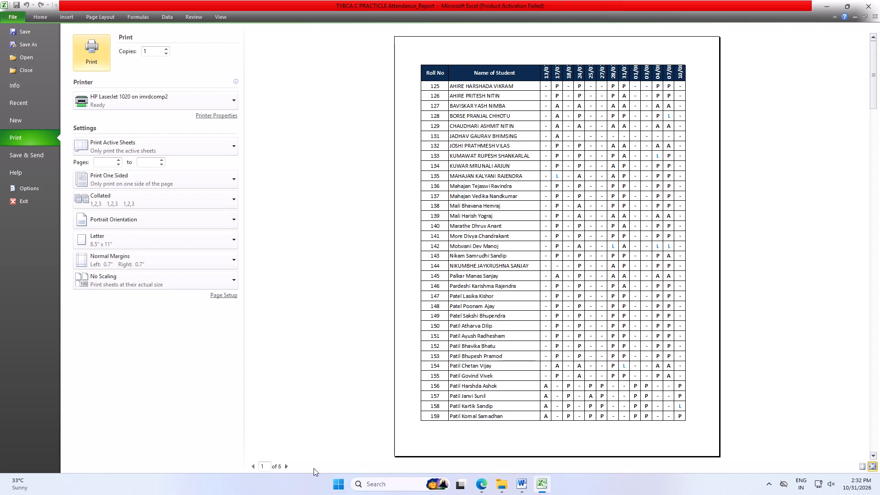
left_click(860, 463)
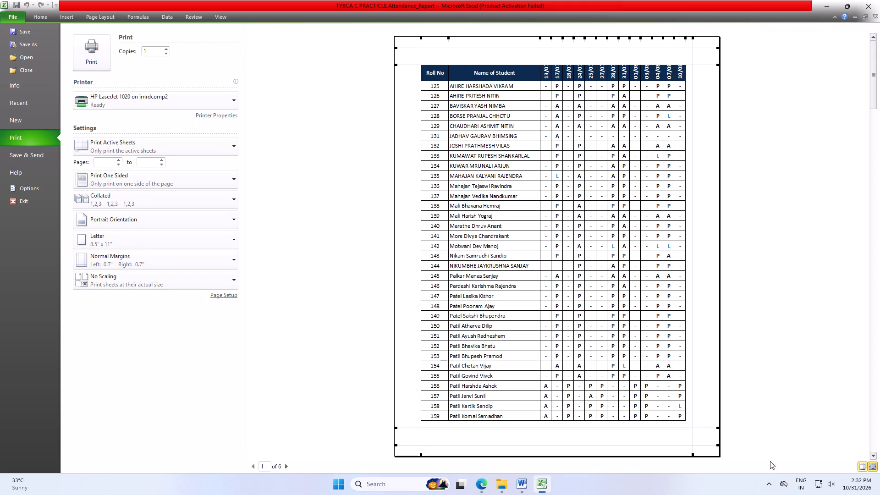
left_click_drag(420, 455, 414, 452)
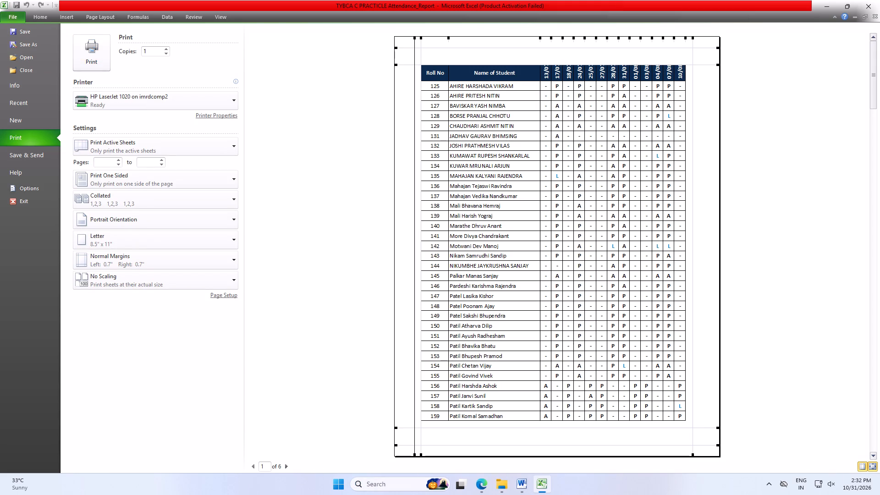
left_click_drag(414, 452, 407, 452)
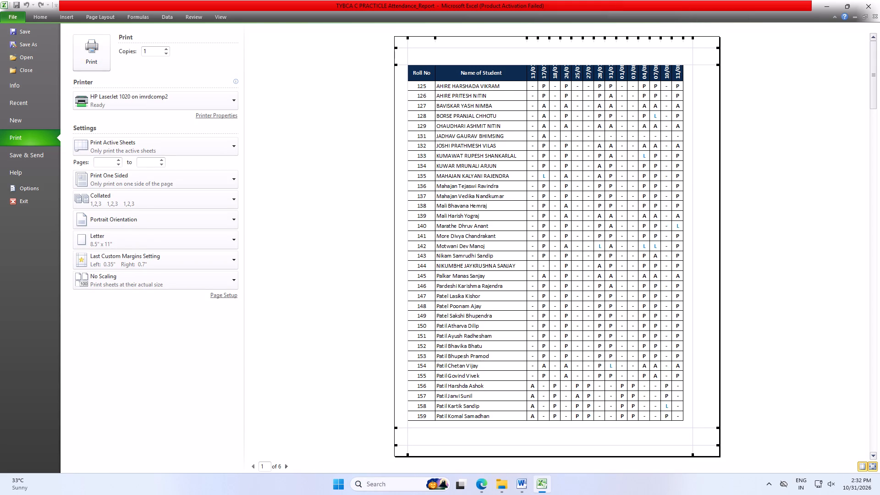
left_click_drag(692, 36, 716, 38)
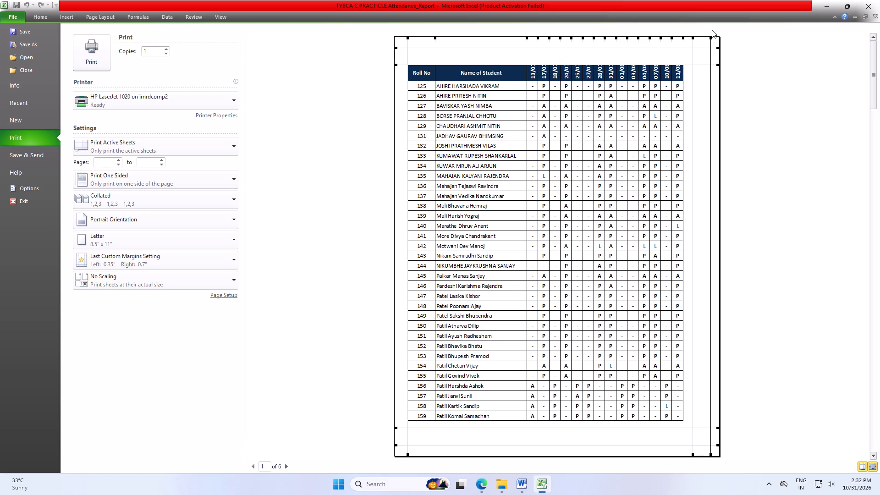
left_click(47, 18)
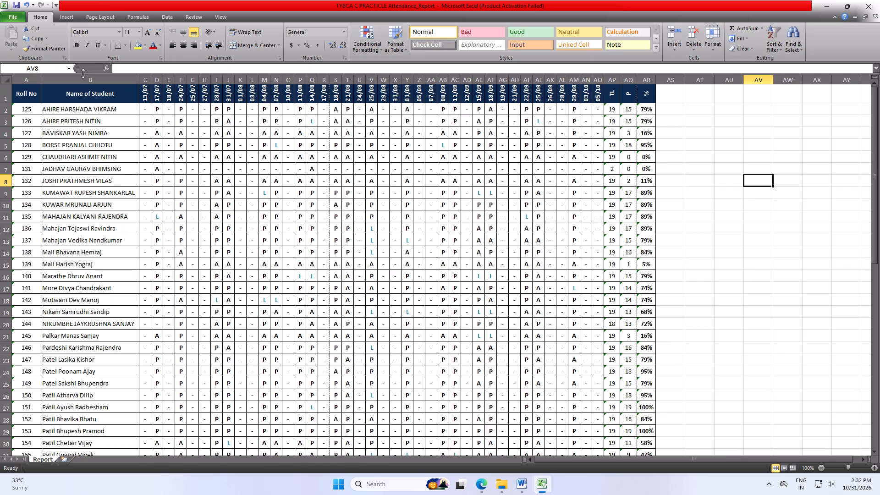
Rotate the Roll No header text up and autofit its column to the roll numbers.
left_click(22, 92)
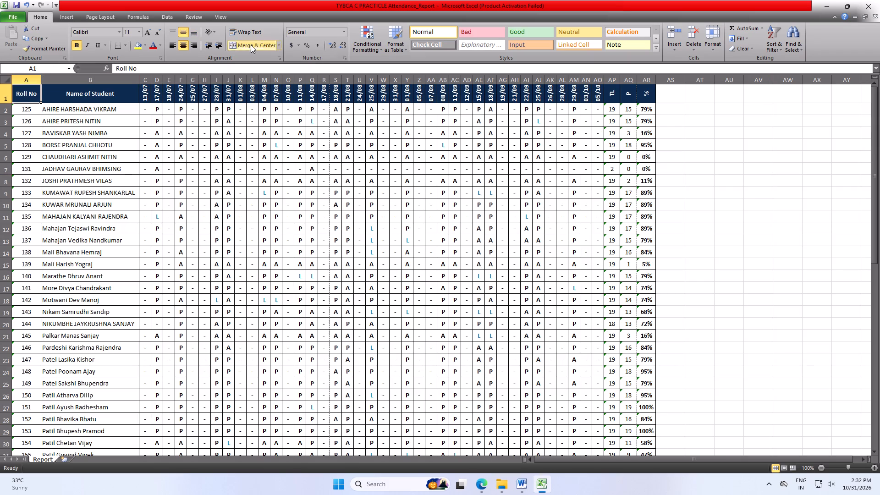
left_click(211, 37)
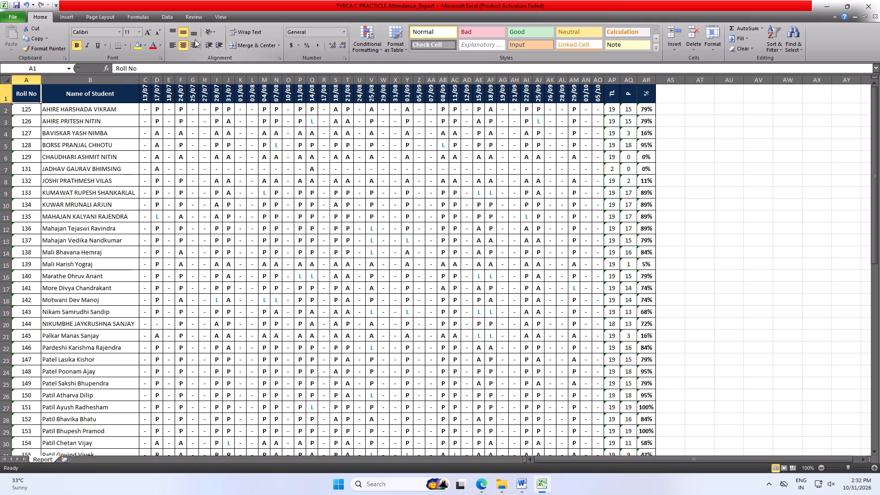
left_click(208, 30)
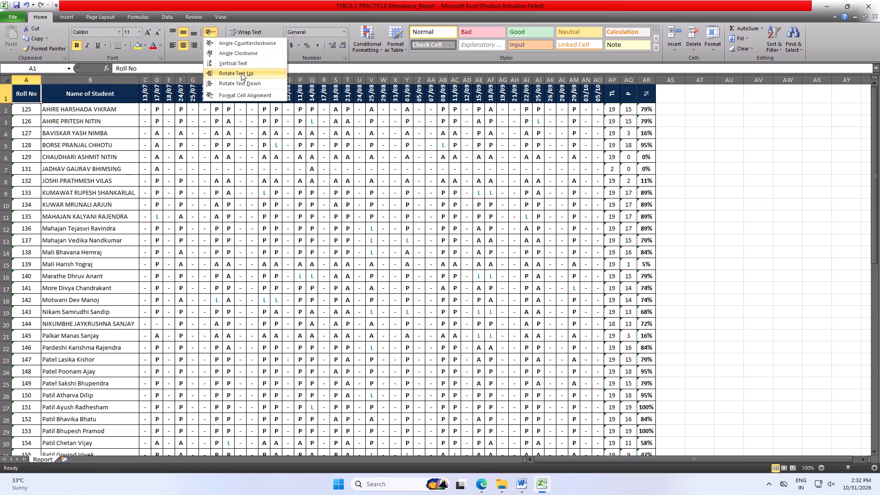
left_click(241, 73)
double_click(43, 82)
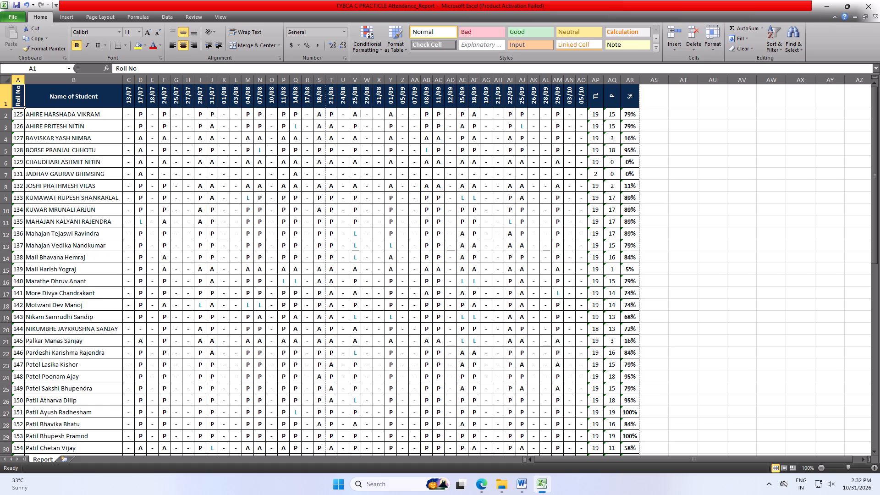
Examine every page of the C practical report's print preview and the page breaks throughout the sheet.
key("ctrl+p")
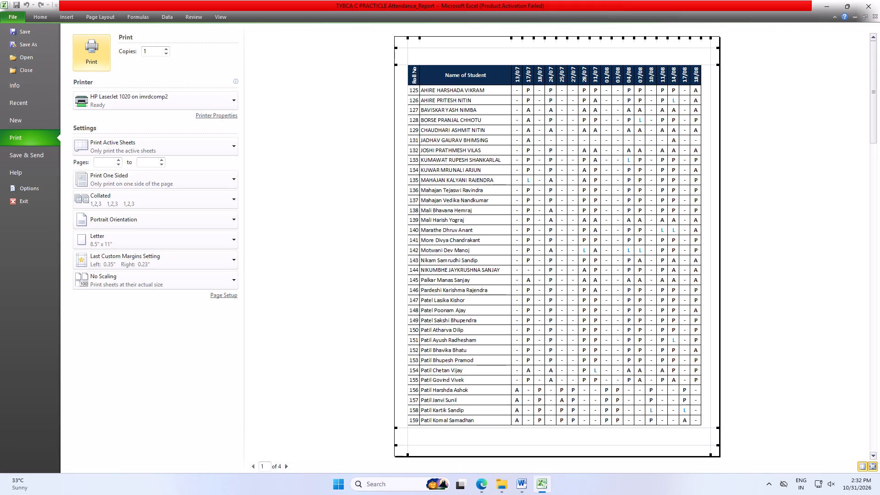
left_click(286, 469)
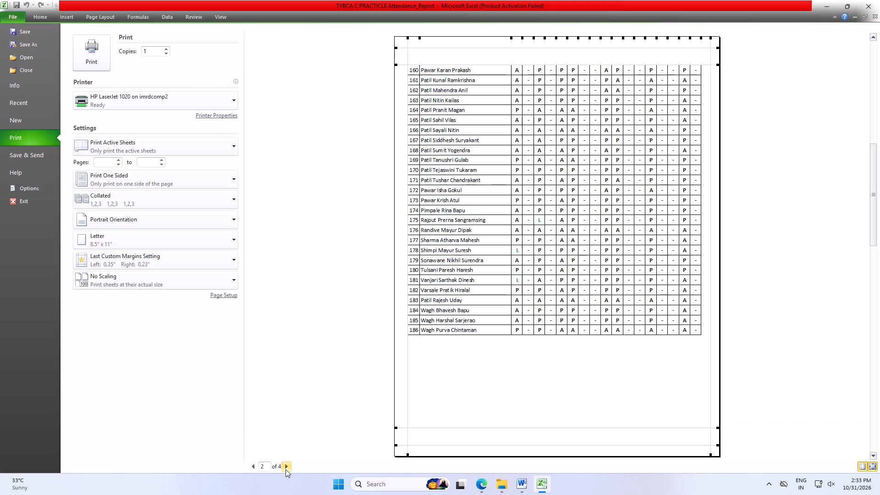
left_click(286, 469)
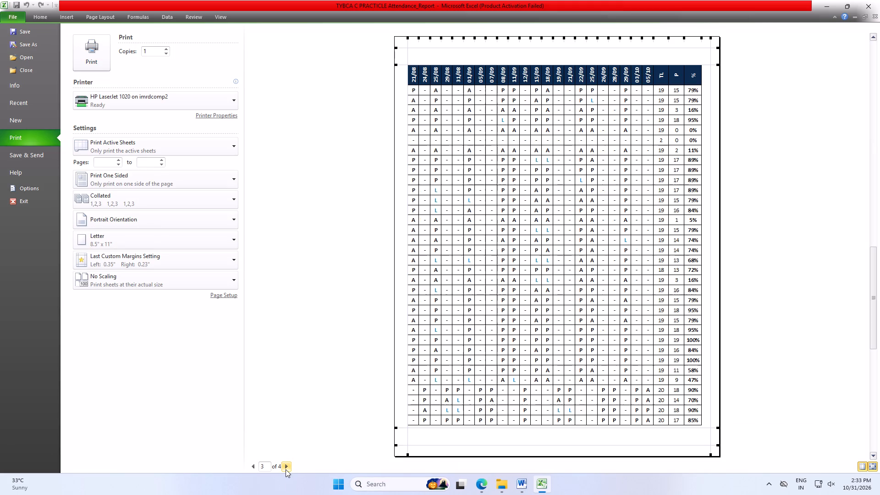
left_click(286, 469)
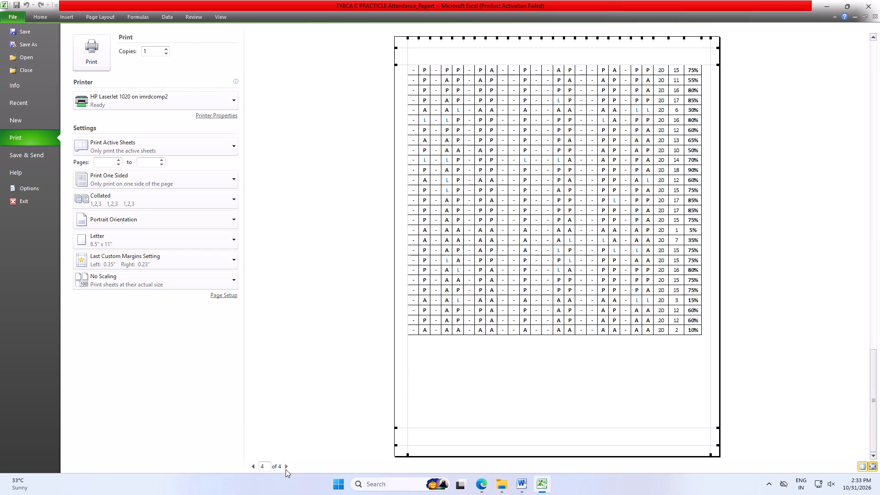
left_click(34, 18)
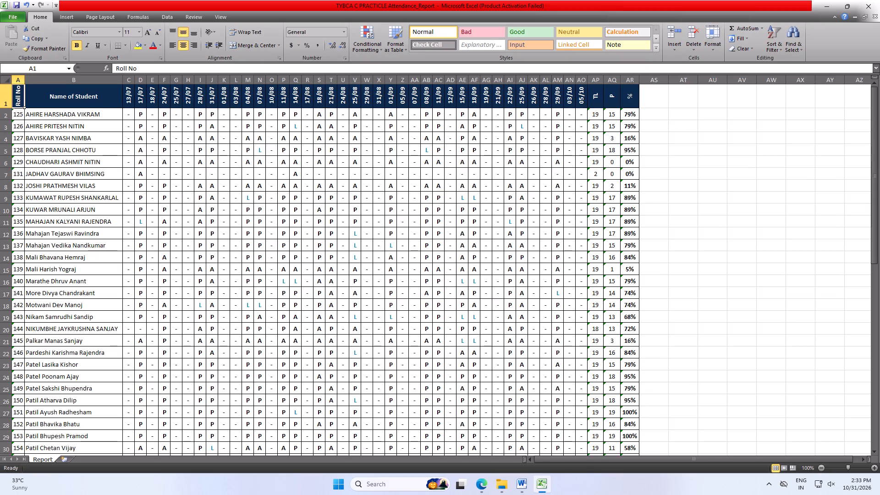
scroll(210, 379, "down", 4)
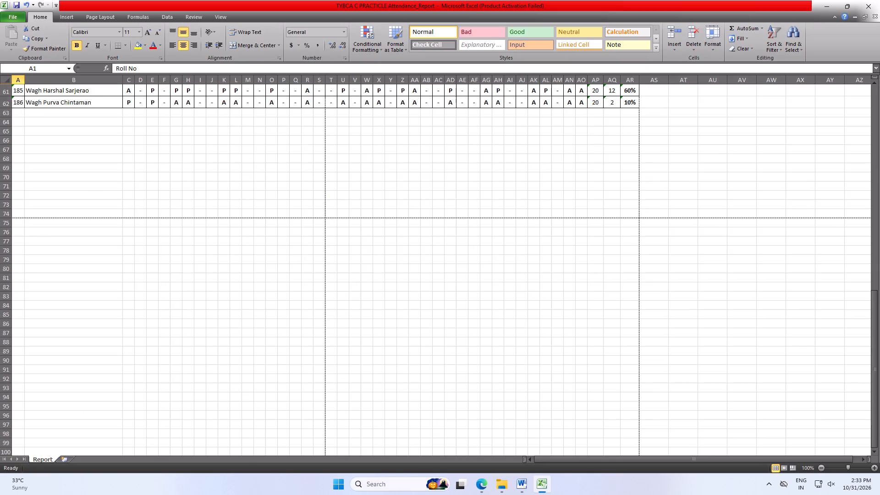
scroll(210, 379, "up", 3)
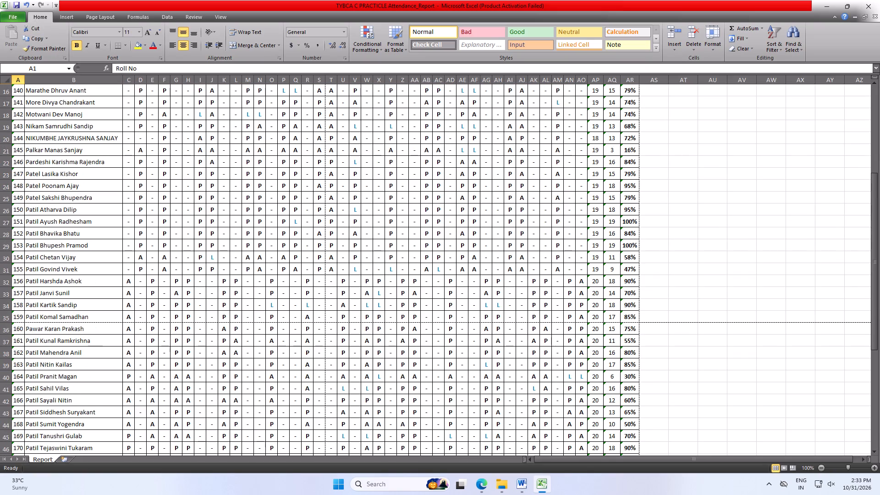
scroll(330, 344, "up", 1)
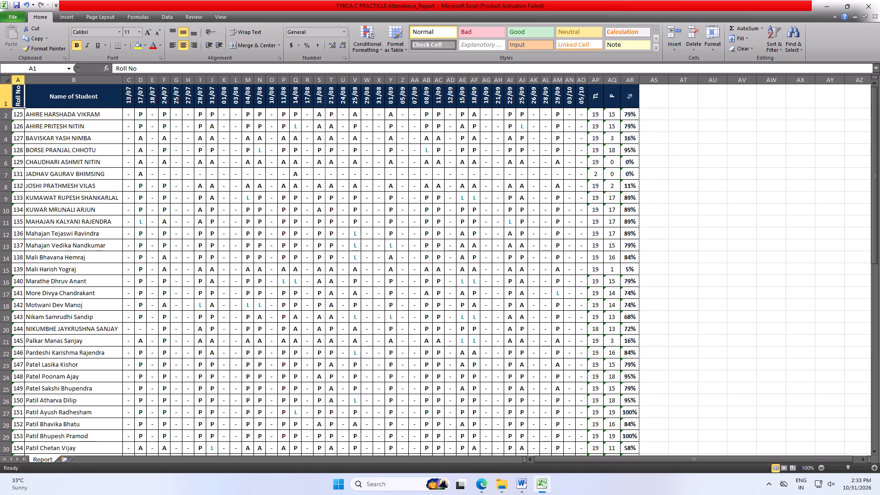
Insert one blank row at the page break, between roll numbers 159 and 160.
scroll(309, 386, "down", 1)
scroll(85, 390, "down", 1)
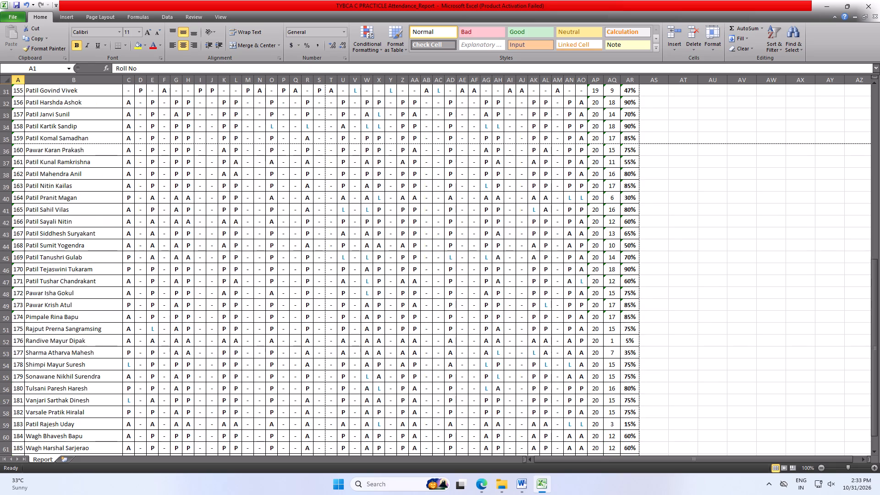
scroll(203, 365, "down", 1)
scroll(203, 365, "up", 1)
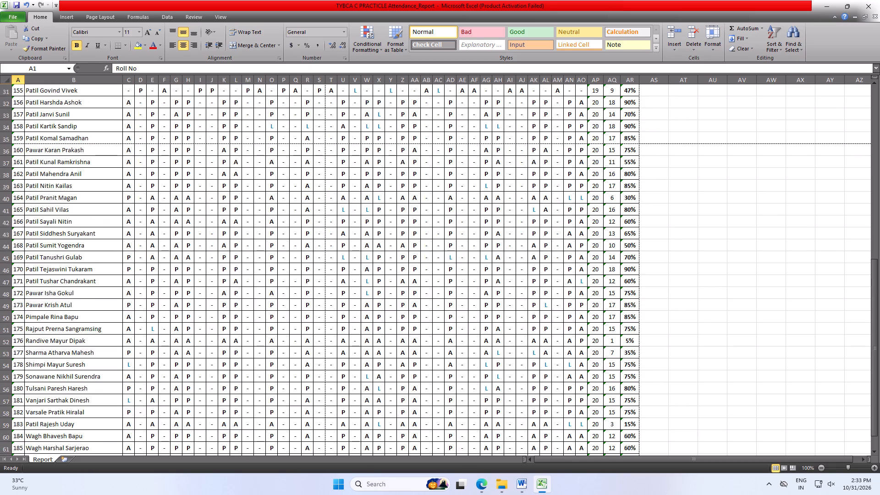
key("ctrl+p")
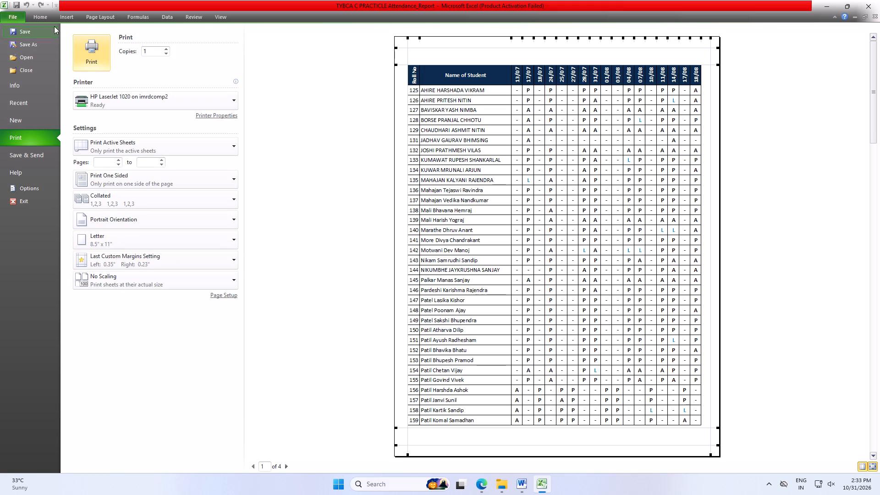
left_click(33, 13)
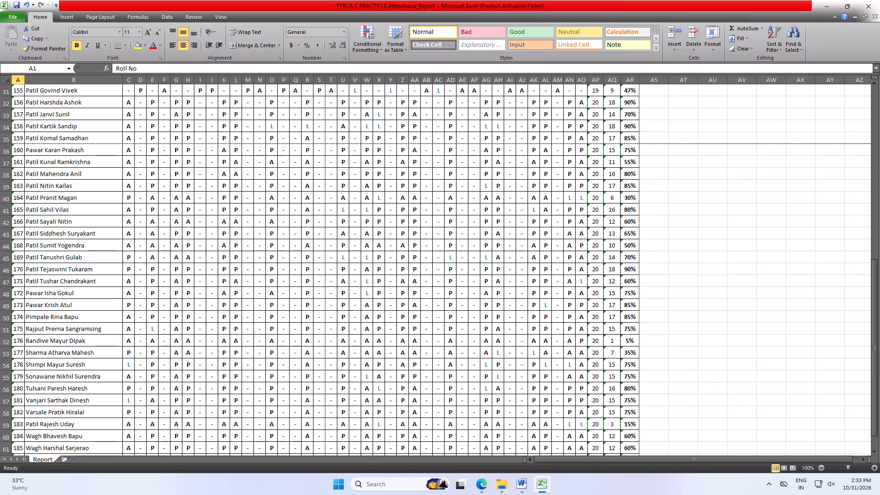
left_click(9, 149)
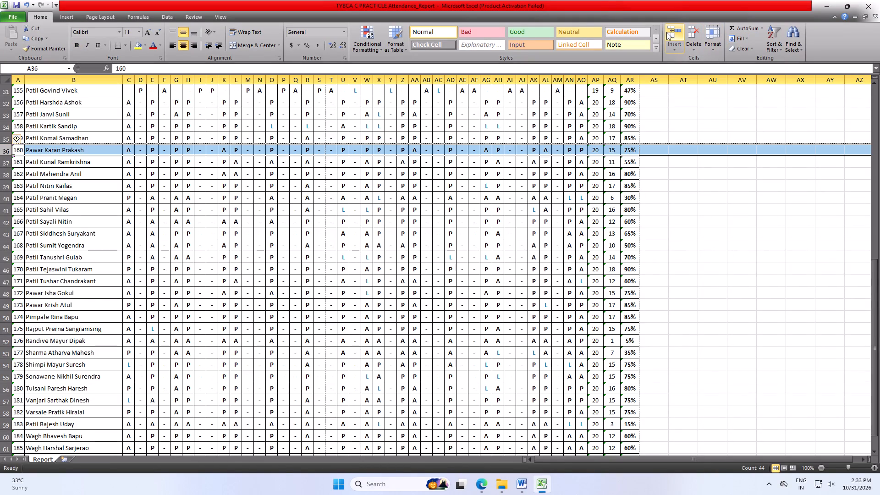
left_click(668, 33)
left_click(668, 33)
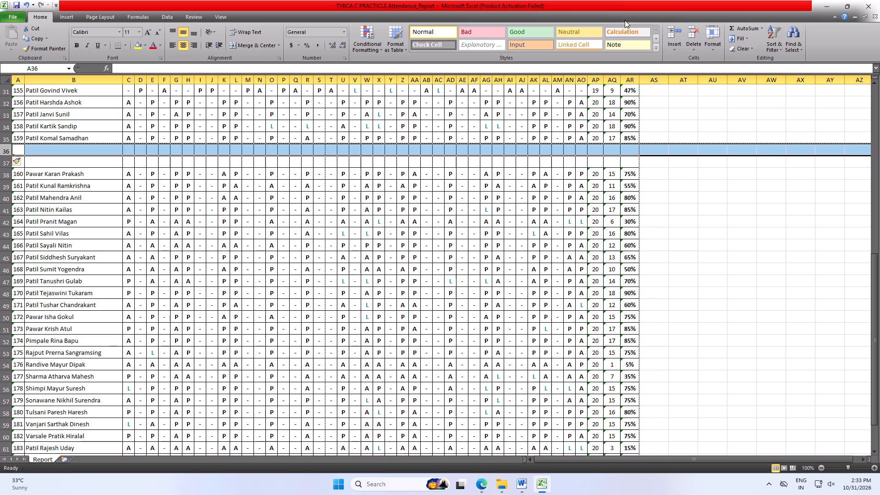
left_click(695, 31)
left_click(692, 223)
Copy the header row from Roll No through % into the new blank row and autofit that row's height.
scroll(322, 301, "up", 3)
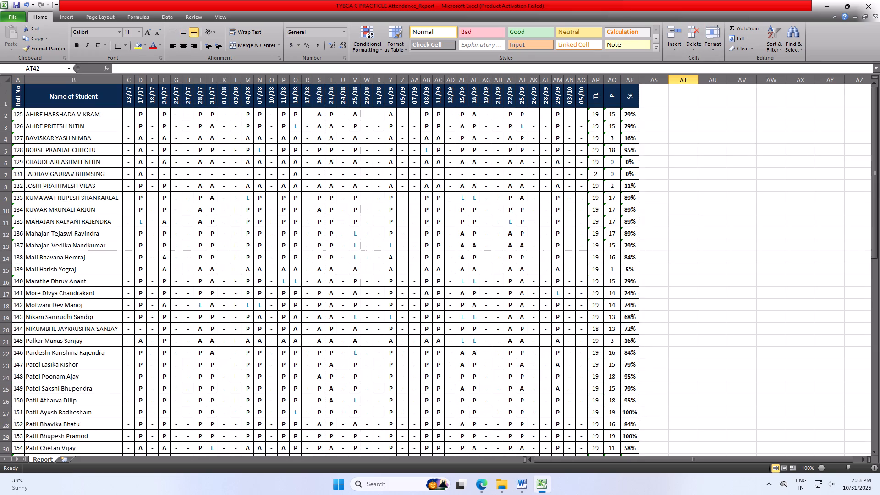
scroll(308, 312, "up", 3)
left_click_drag(15, 95, 643, 84)
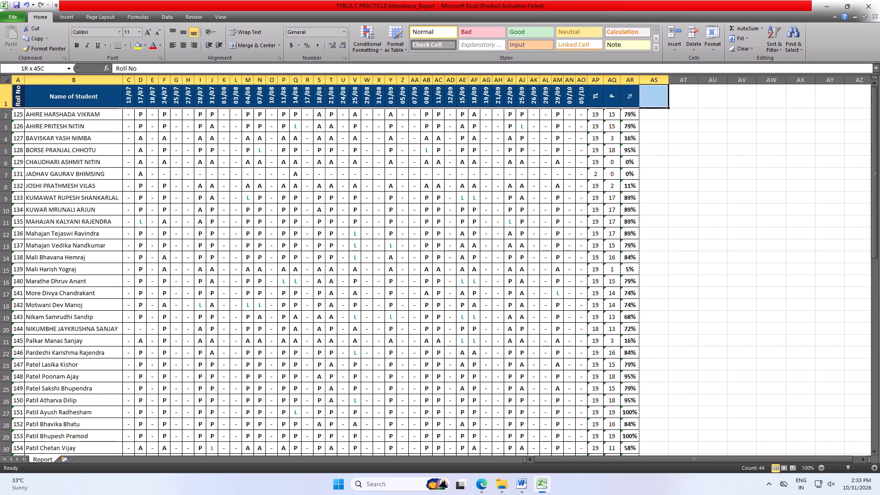
left_click_drag(643, 84, 629, 94)
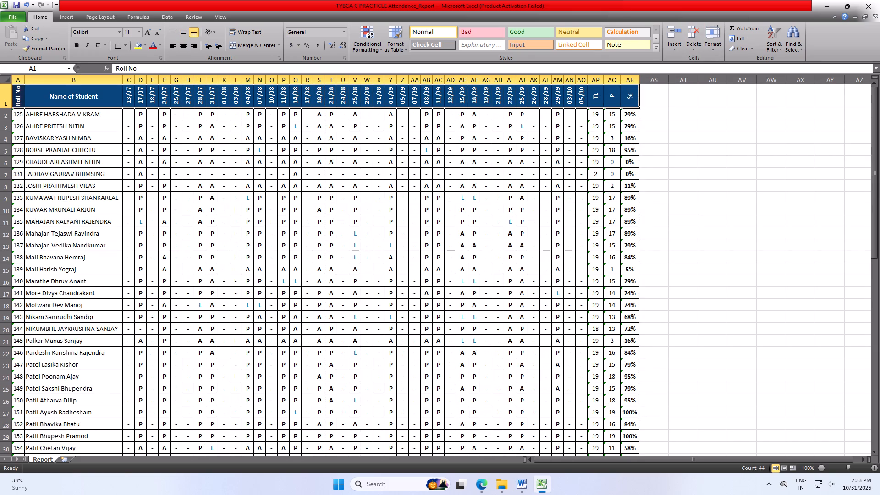
key("ctrl+c")
scroll(74, 419, "down", 1)
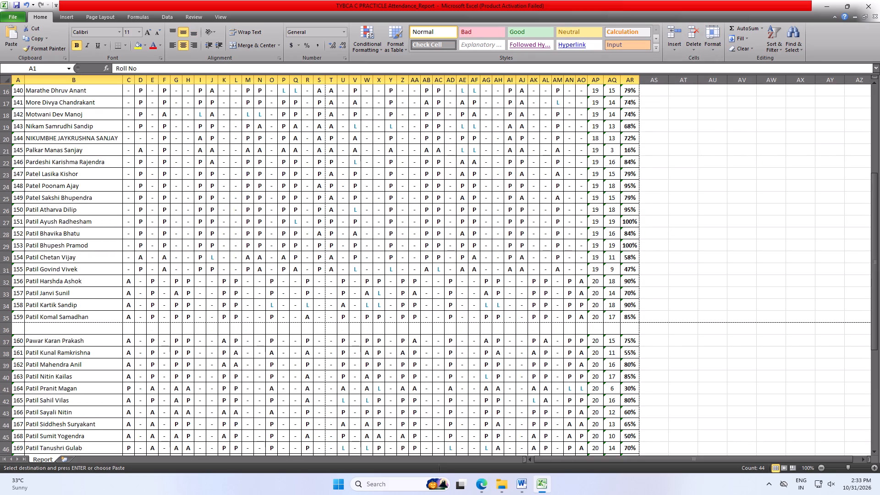
left_click(21, 330)
key("ctrl+v")
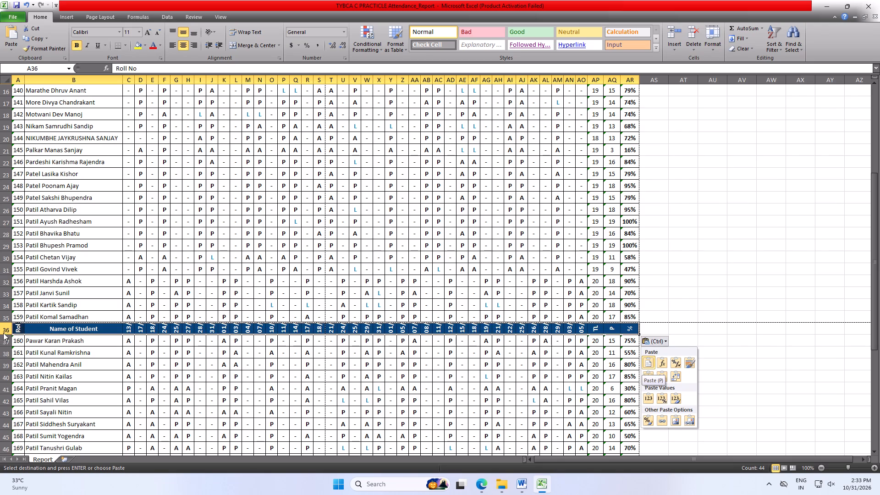
left_click(43, 329)
left_click(45, 336)
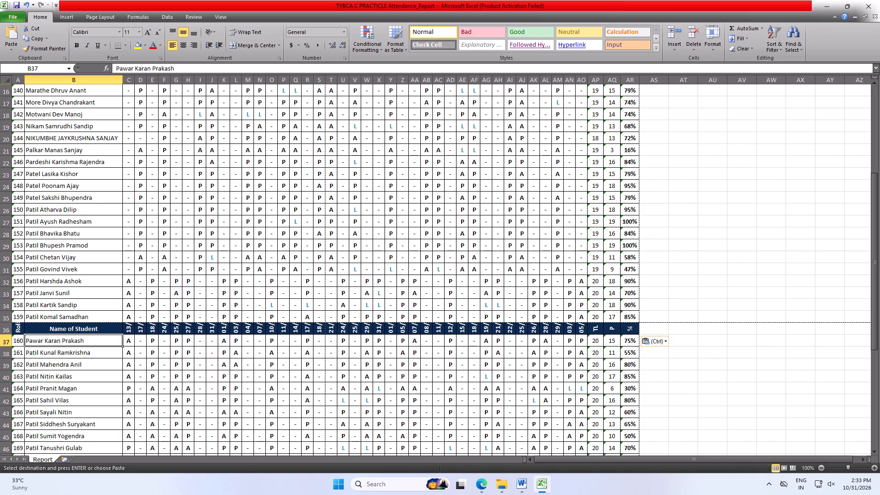
double_click(9, 335)
left_click(747, 335)
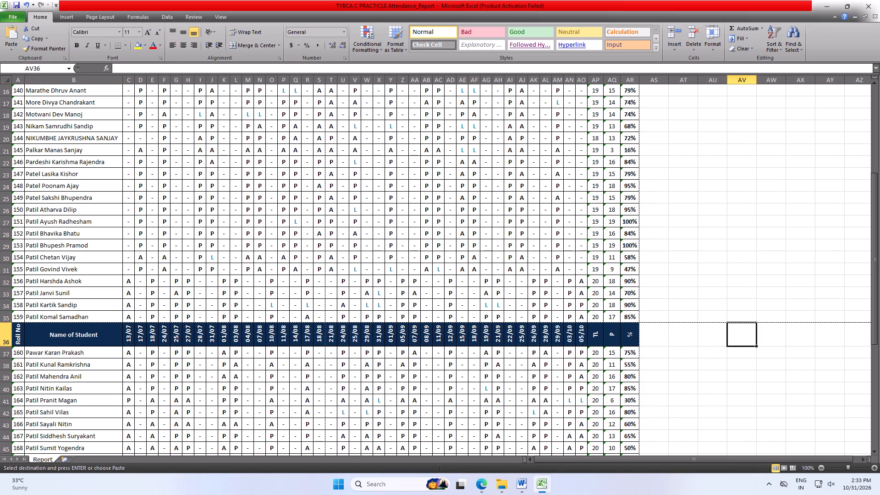
Turn off the upward text rotation of the TL, P and % headers in the repeated header row above roll number 160.
left_click(598, 335)
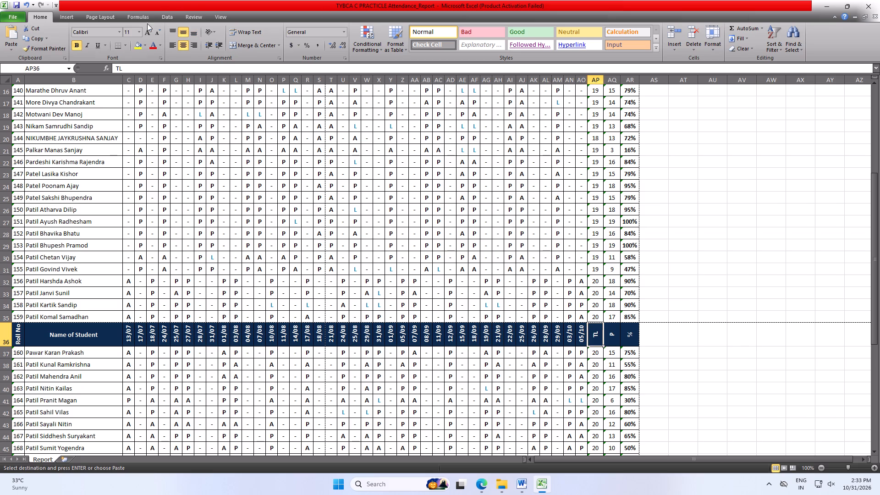
left_click(206, 30)
left_click(206, 30)
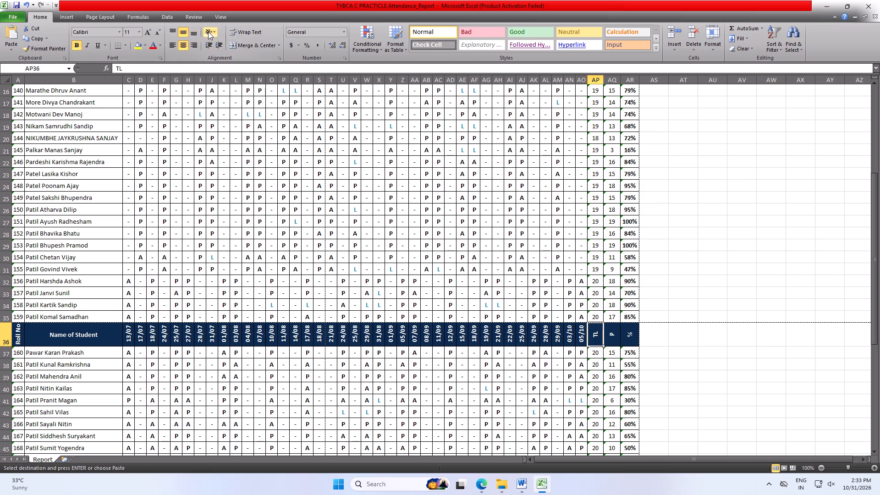
left_click(208, 32)
left_click(220, 72)
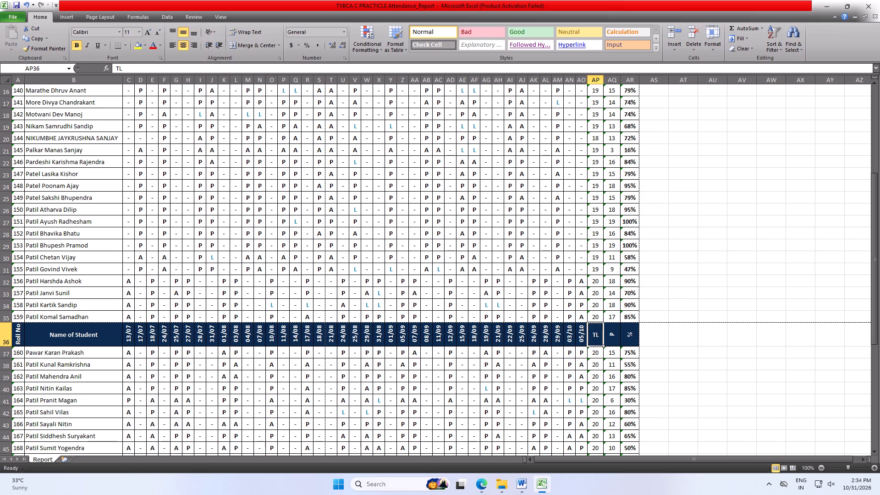
left_click(220, 72)
left_click(220, 72)
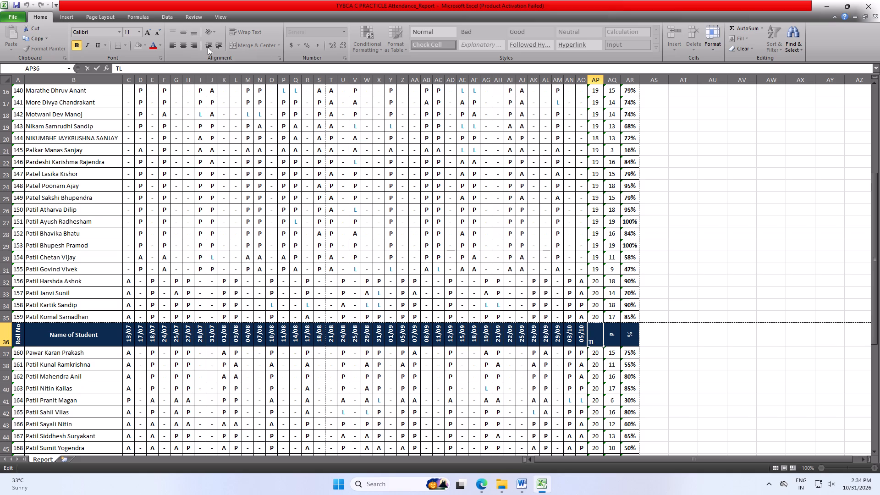
left_click(202, 27)
left_click(209, 30)
left_click(755, 382)
left_click(611, 342)
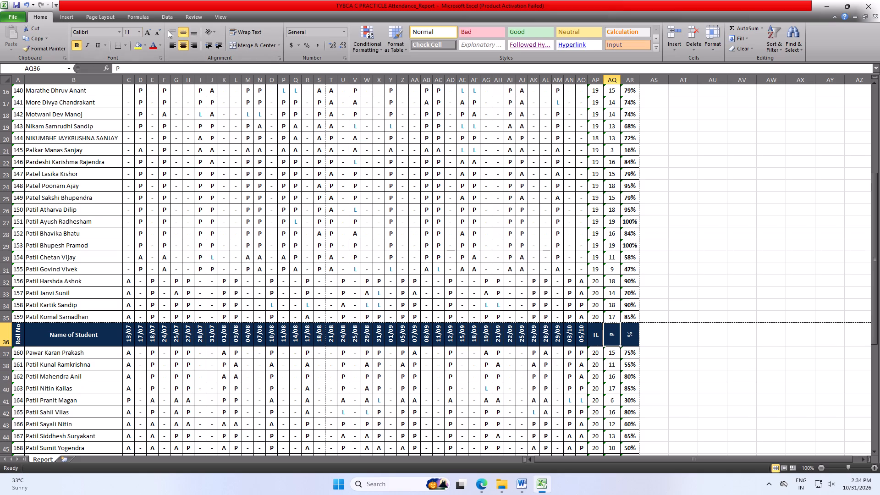
left_click(214, 29)
left_click(224, 73)
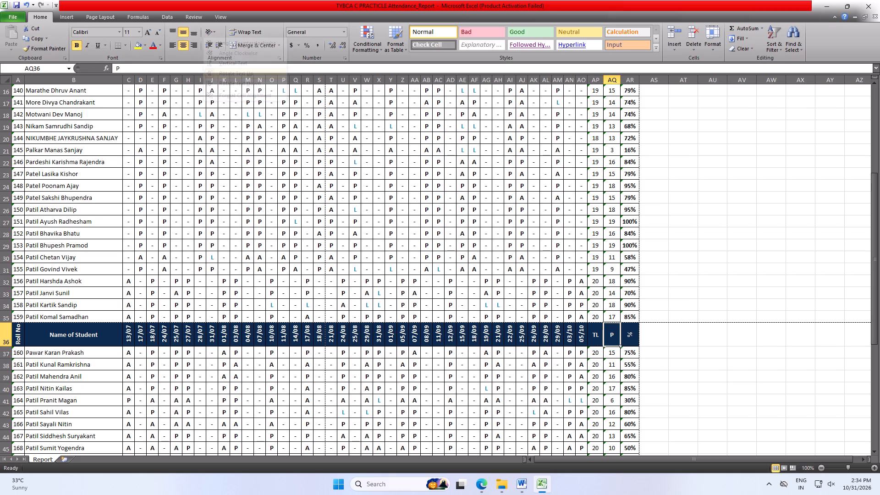
left_click(634, 329)
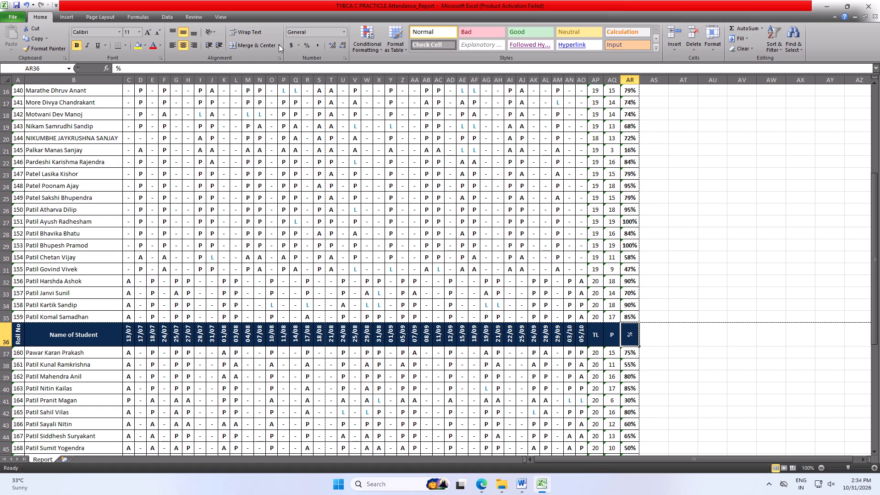
left_click(208, 33)
left_click(226, 73)
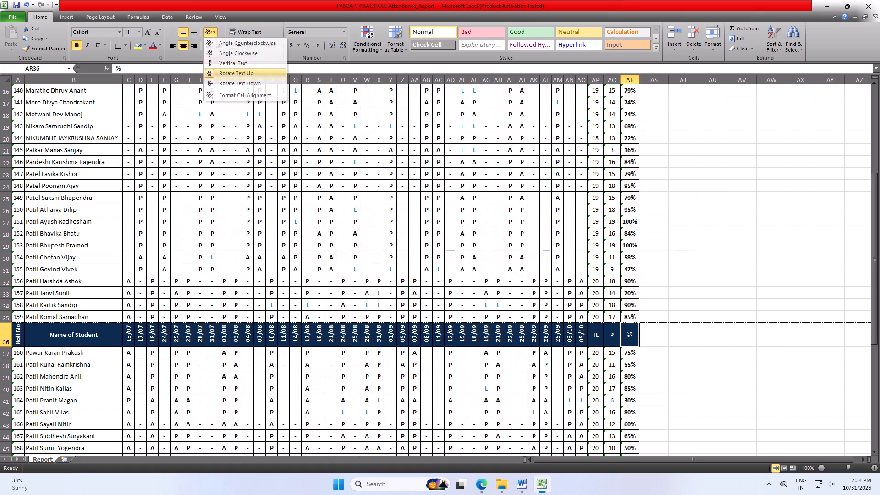
left_click(687, 187)
Turn off the upward text rotation of the TL header in row 1.
scroll(654, 232, "up", 4)
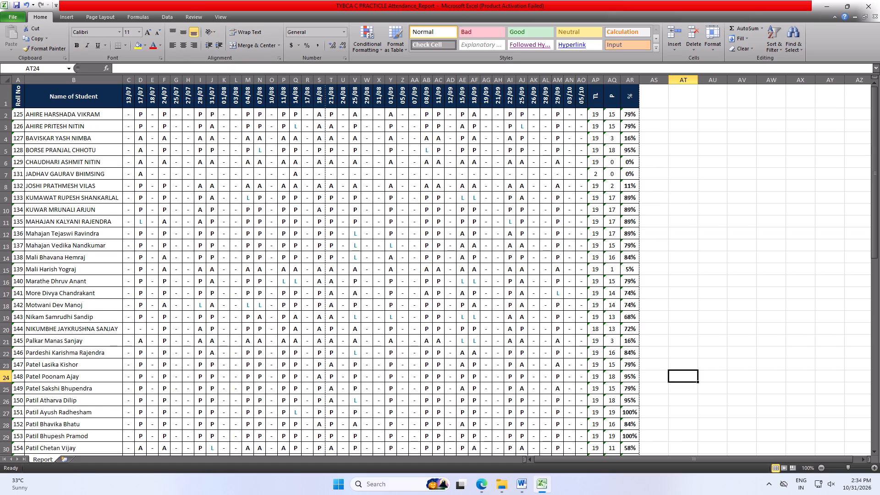
left_click(595, 101)
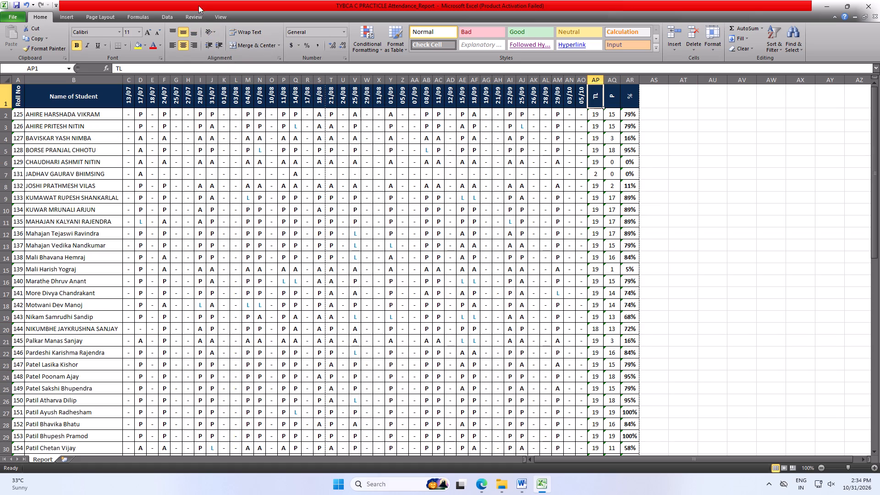
left_click(209, 30)
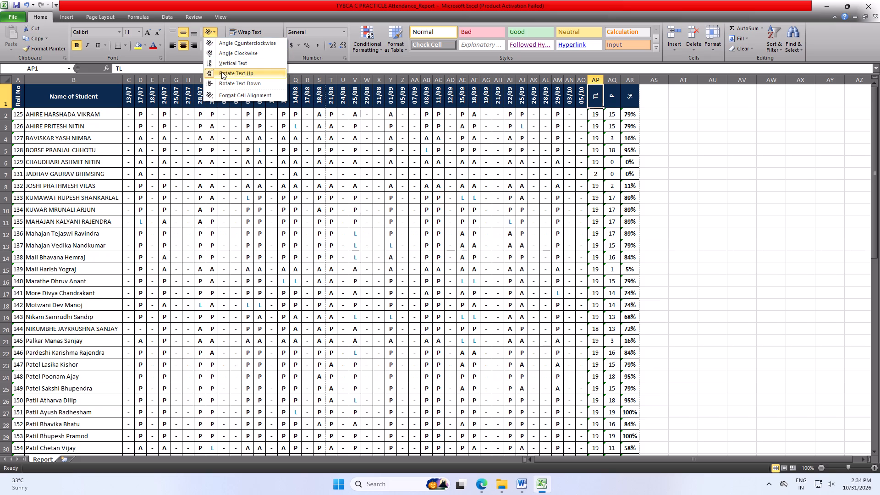
left_click(220, 77)
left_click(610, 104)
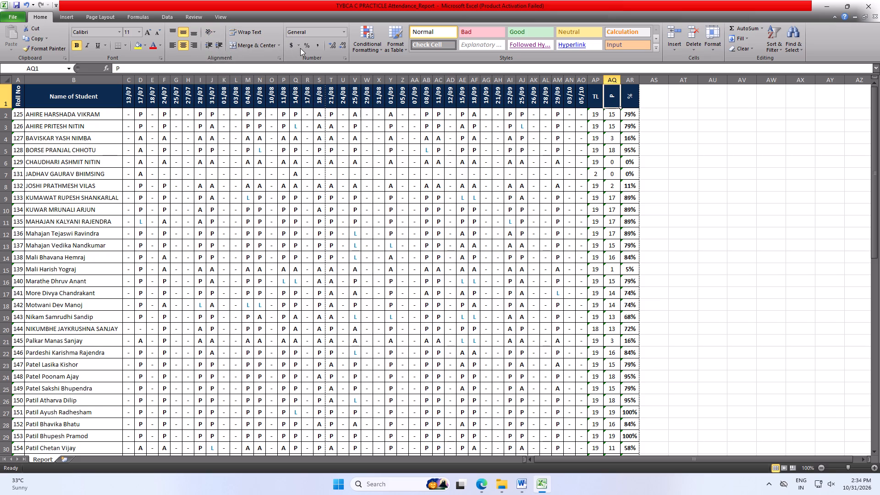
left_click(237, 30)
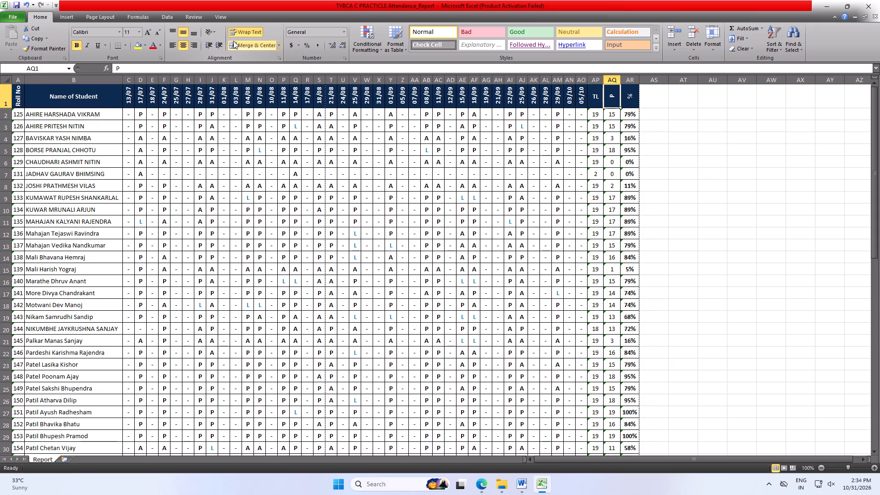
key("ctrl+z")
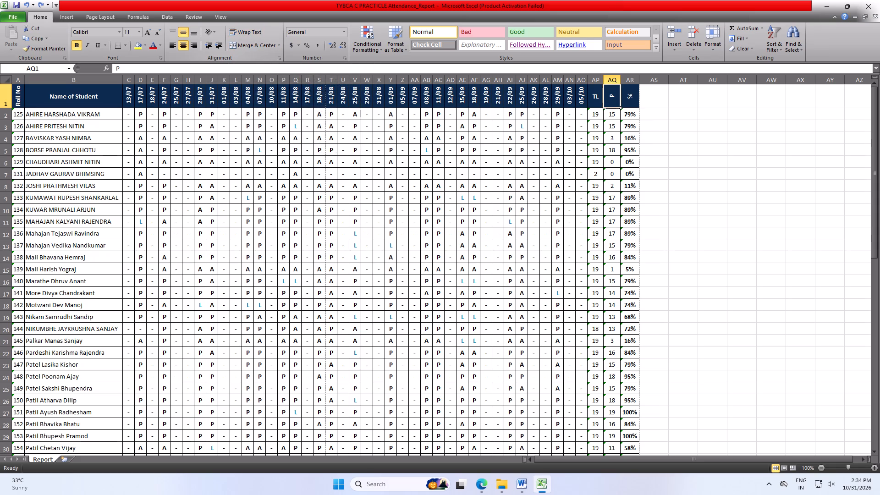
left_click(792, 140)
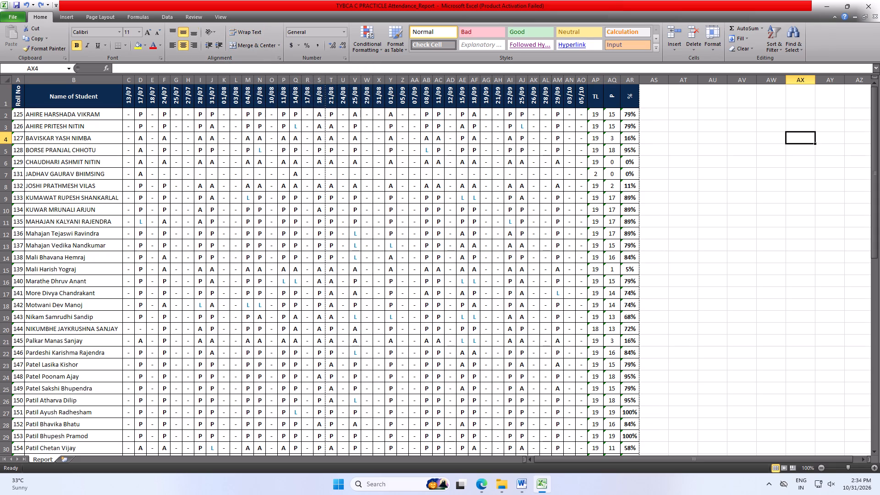
Set the P header in row 1 to vertical text and turn off the upward rotation of the % header beside it.
left_click(609, 96)
left_click(209, 33)
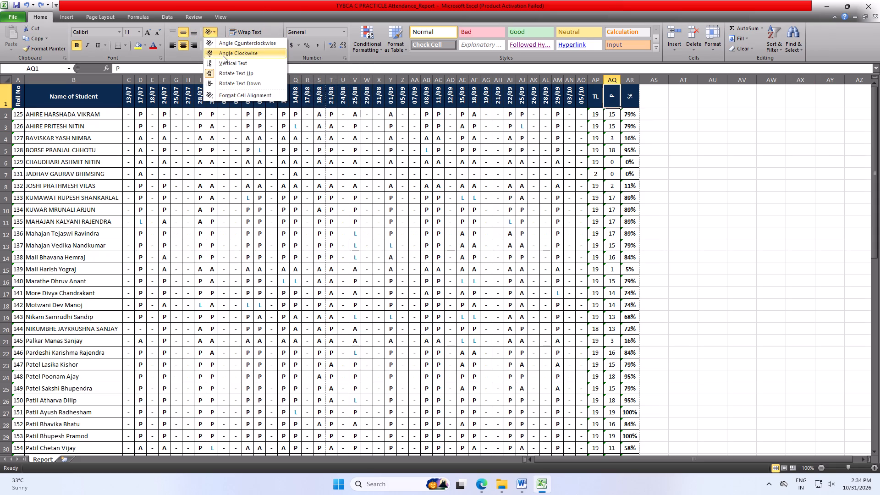
left_click(225, 64)
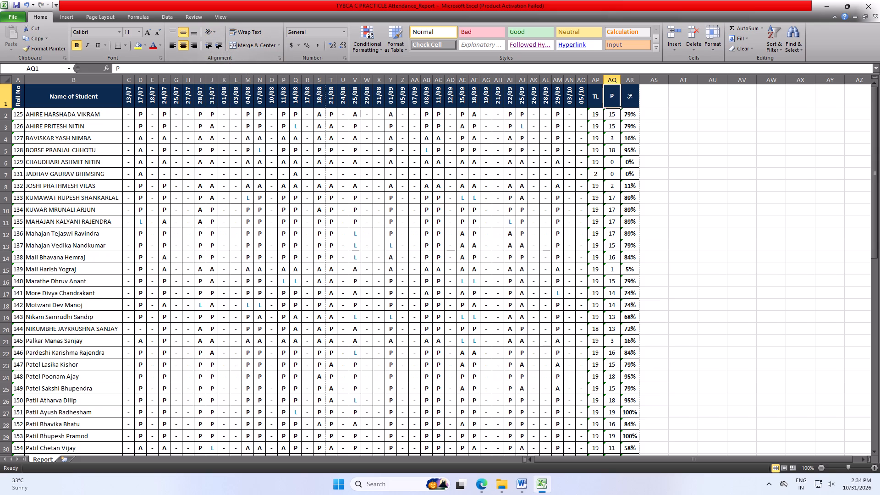
left_click(633, 104)
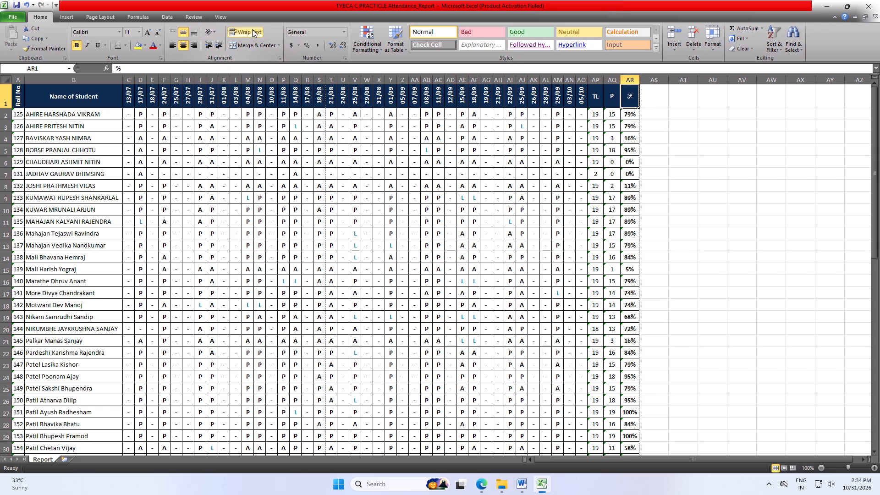
left_click(209, 35)
left_click(215, 69)
left_click(679, 149)
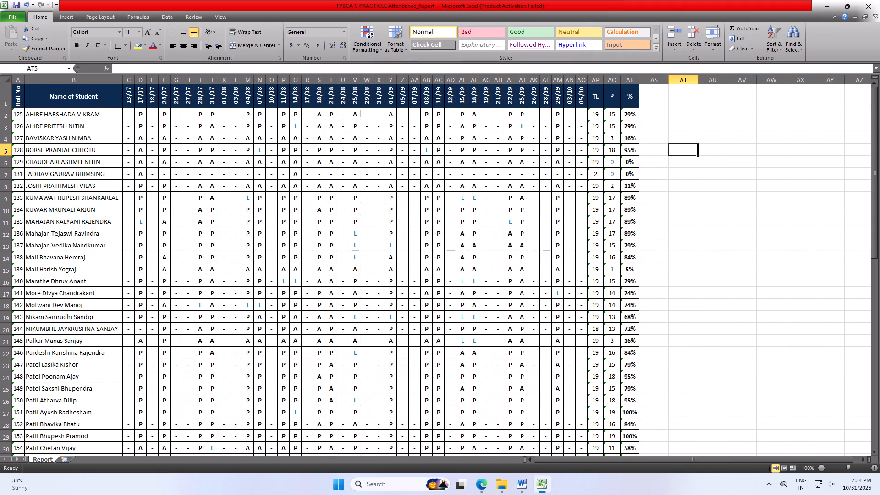
Check the pages of the C practical report in the print preview.
scroll(553, 217, "down", 2)
scroll(525, 238, "up", 3)
left_click(771, 179)
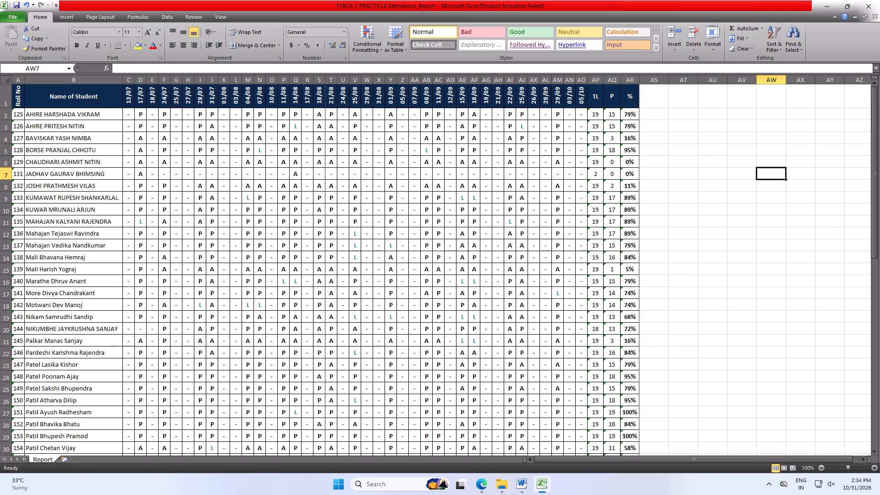
key("ctrl+p")
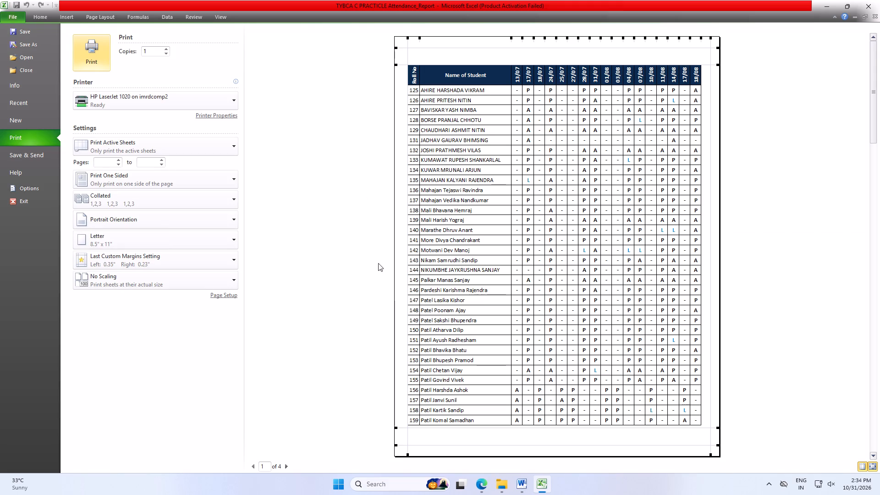
double_click(288, 467)
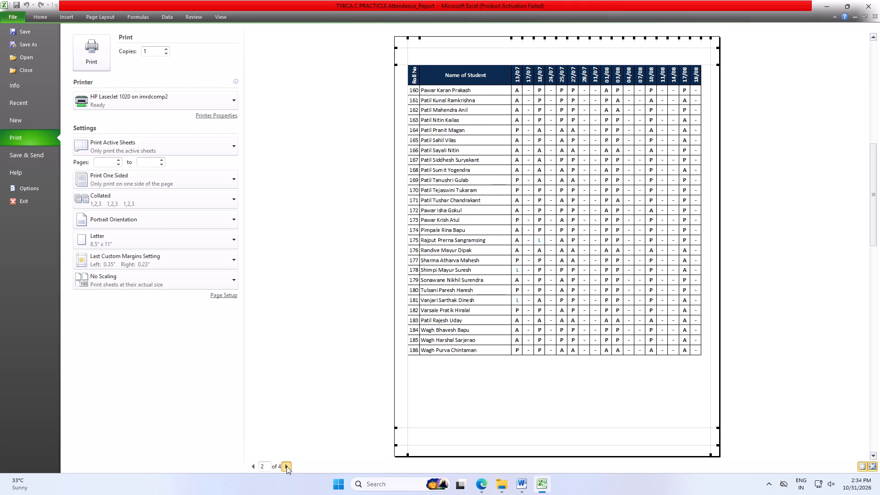
left_click(286, 466)
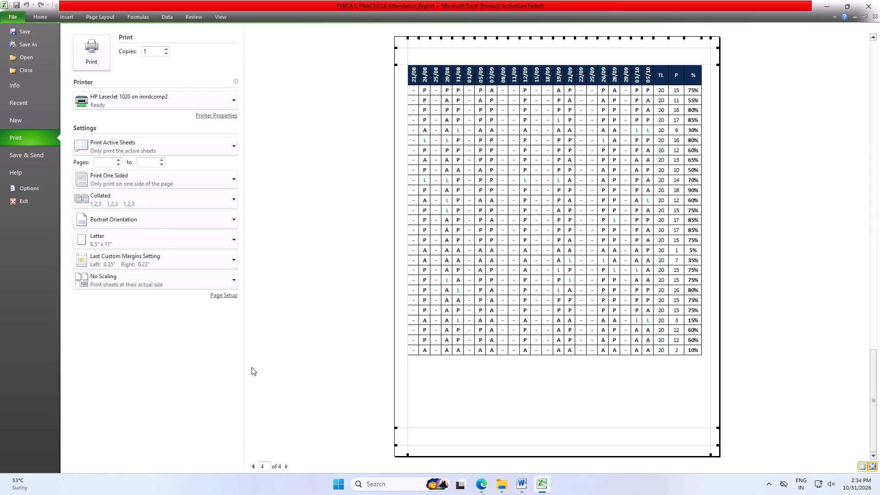
left_click(40, 12)
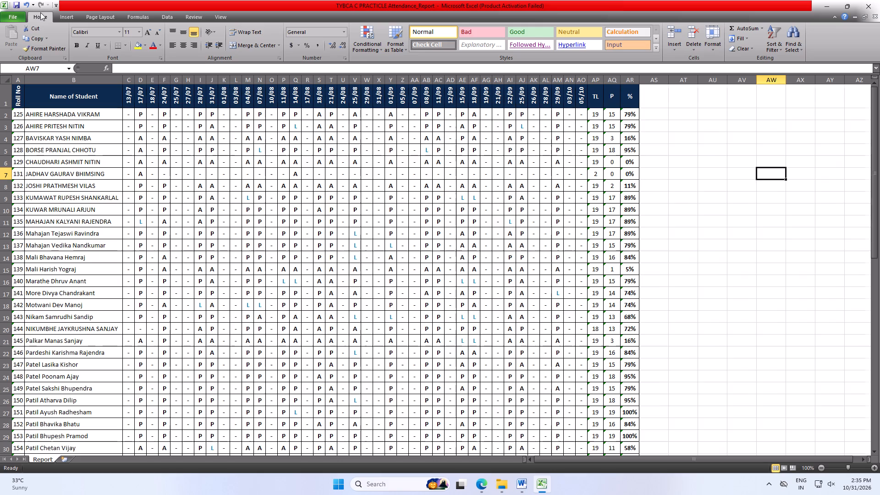
Check the column width setting of the 13/07 column.
left_click(131, 119)
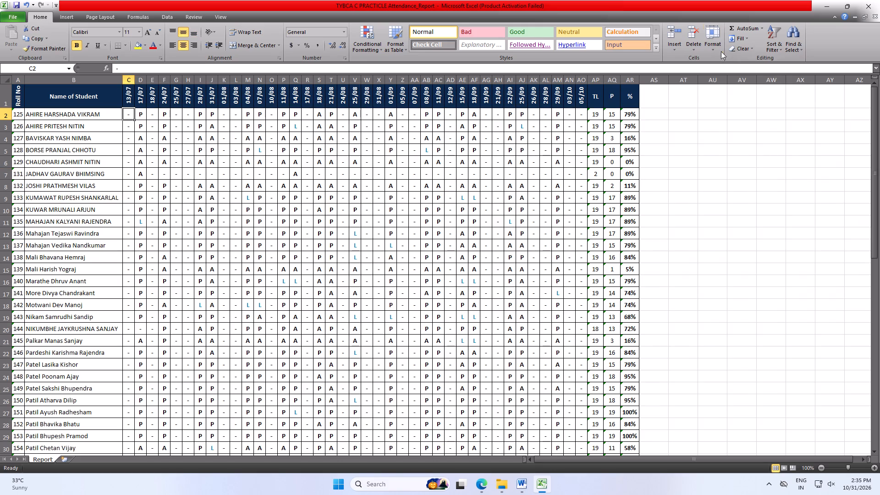
left_click(719, 50)
left_click(730, 93)
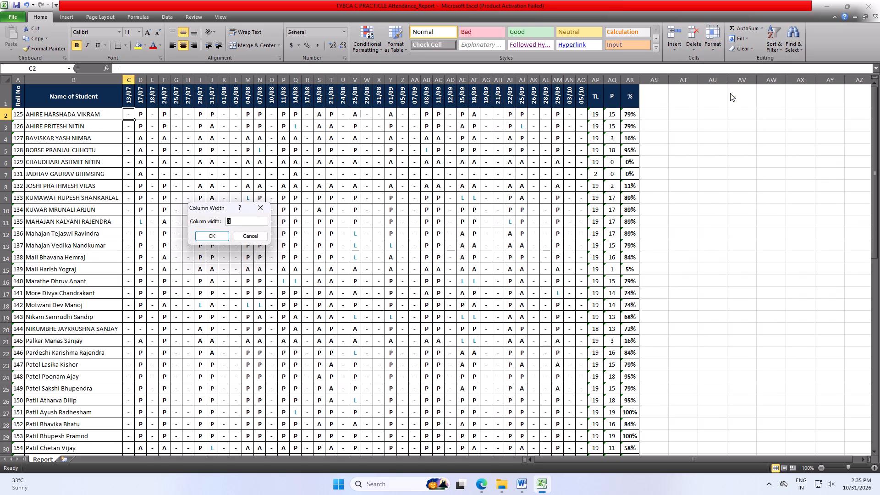
left_click(215, 235)
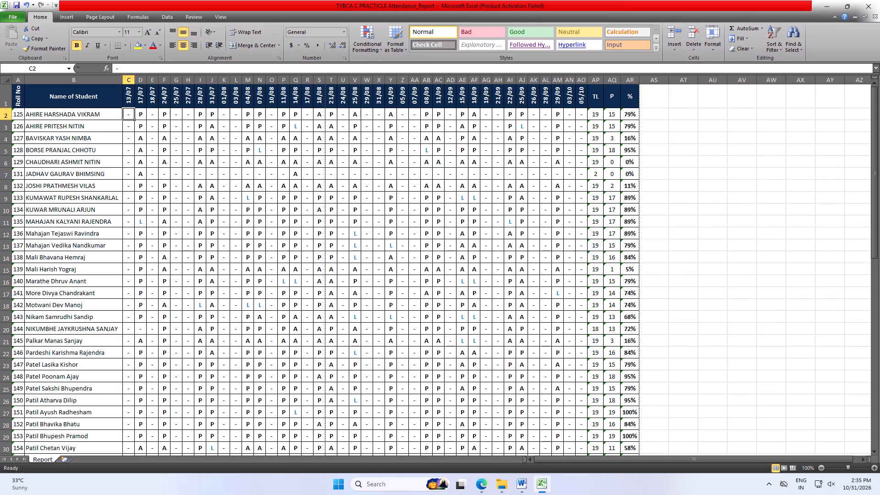
Print one copy of the C practical report's active sheet on the HP LaserJet 1020.
key("ctrl+p")
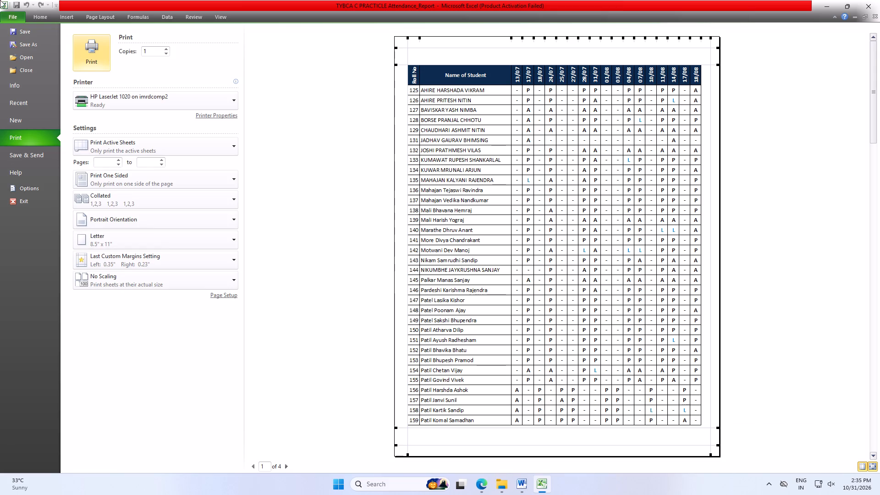
left_click(80, 57)
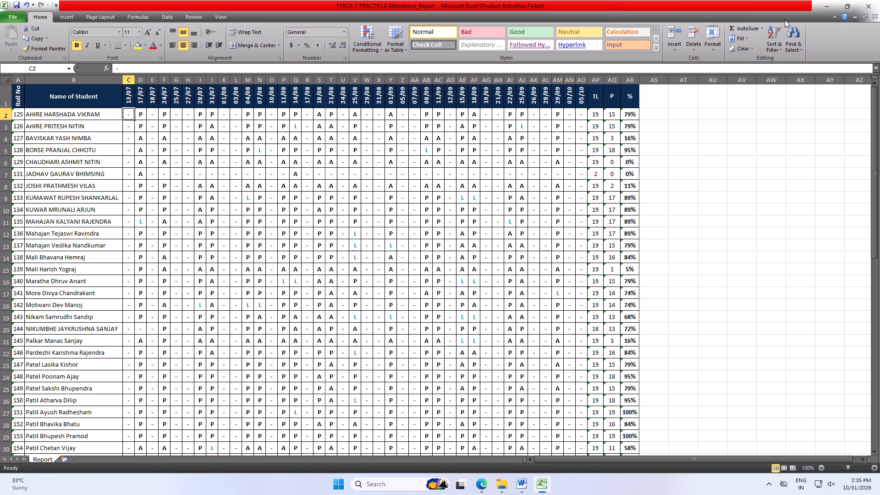
Close the C practical report and save its changes.
left_click(877, 0)
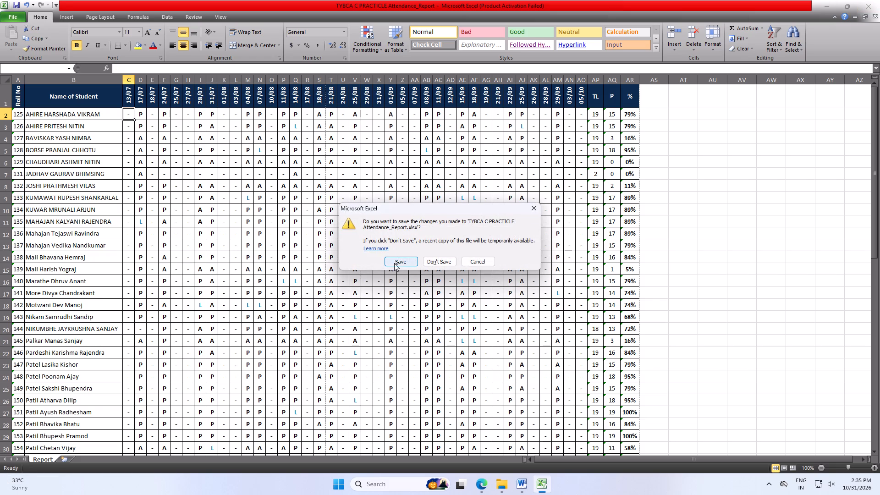
left_click(394, 263)
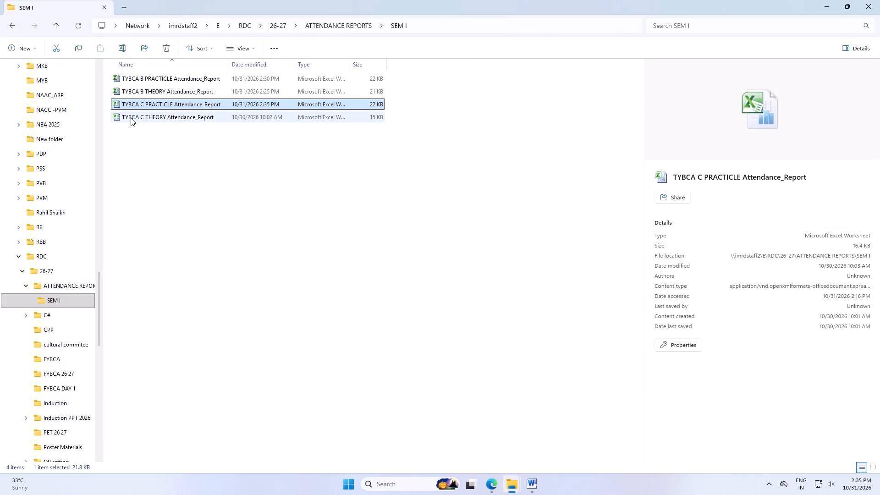
Open the TYBCA C THEORY Attendance_Report workbook, dismiss the activation wizard and enable editing.
double_click(131, 118)
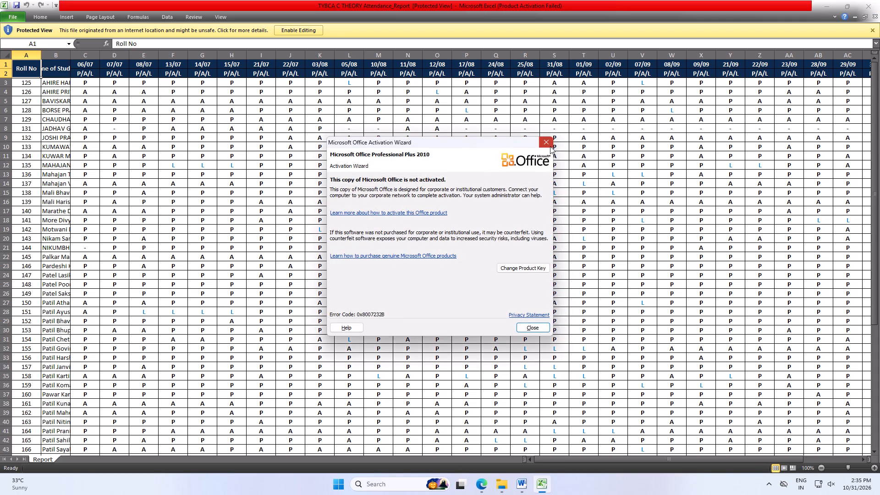
left_click(550, 146)
left_click(309, 32)
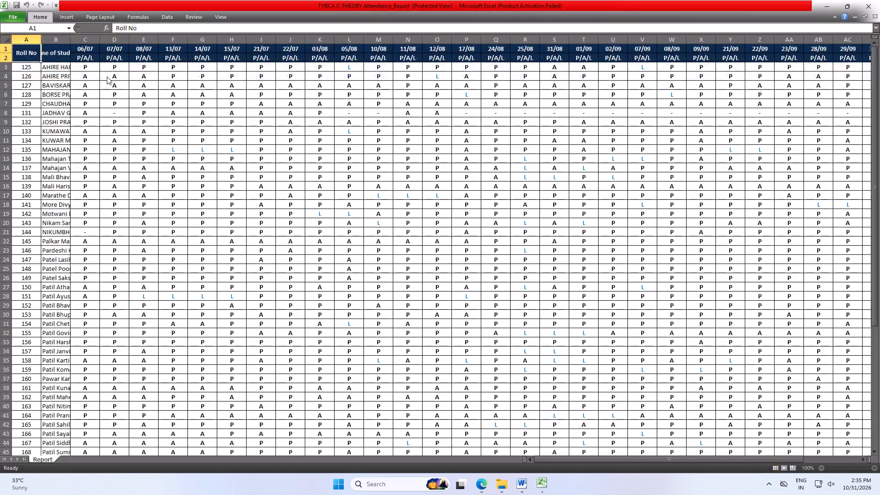
Replace the P/A/L labels in row 2 with lecture numbers 1 to 30, filling the series from the 06/07 column through 06/10.
left_click(85, 99)
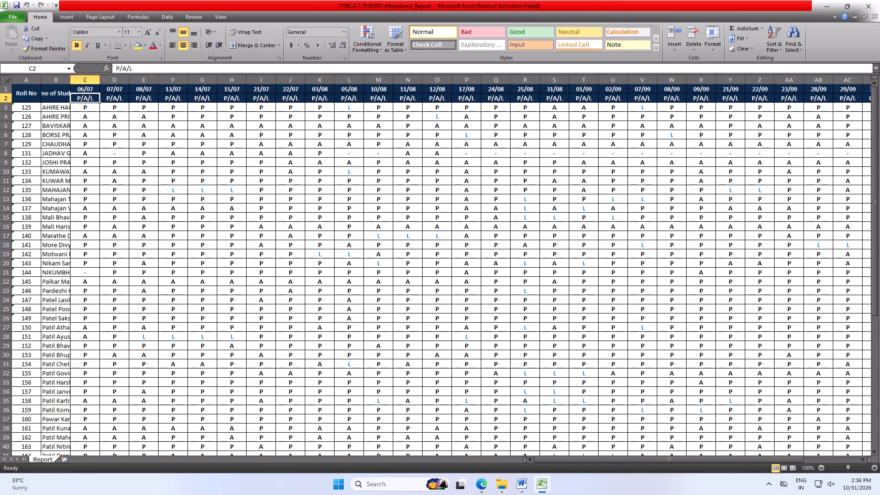
key("1")
left_click(116, 99)
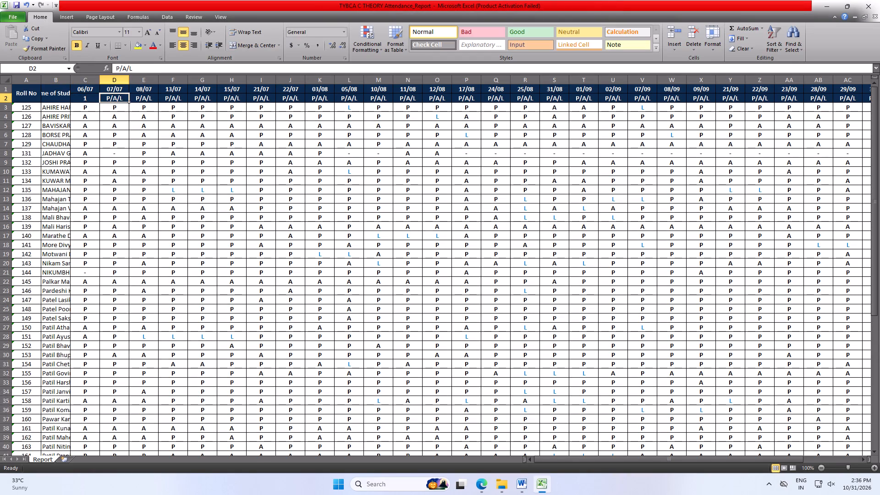
key("2")
left_click(103, 110)
left_click_drag(92, 99, 113, 98)
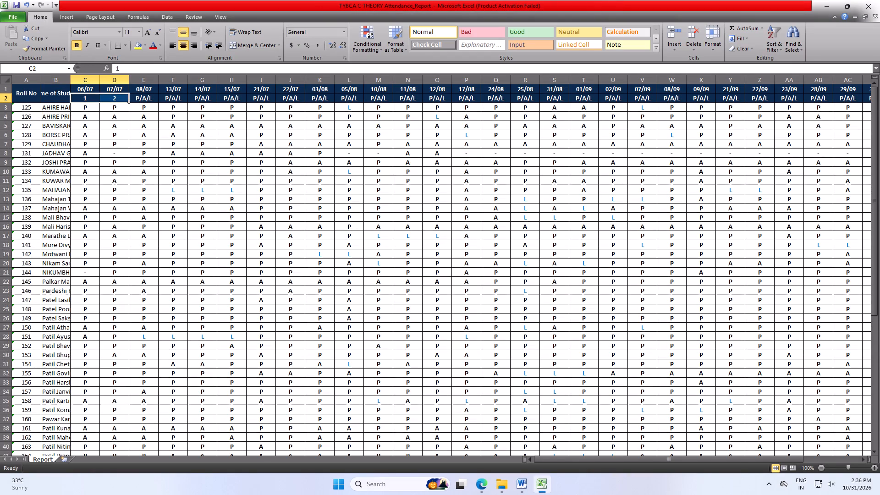
left_click_drag(113, 98, 120, 98)
left_click_drag(128, 101, 396, 105)
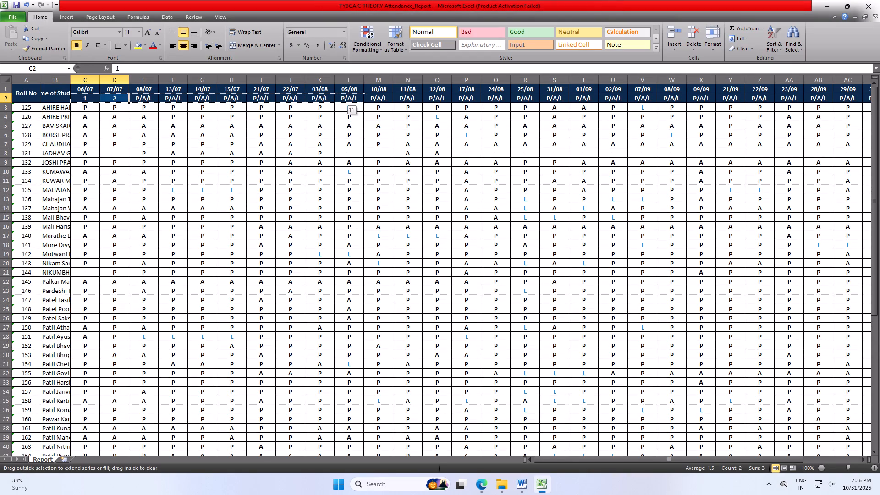
left_click_drag(396, 105, 874, 102)
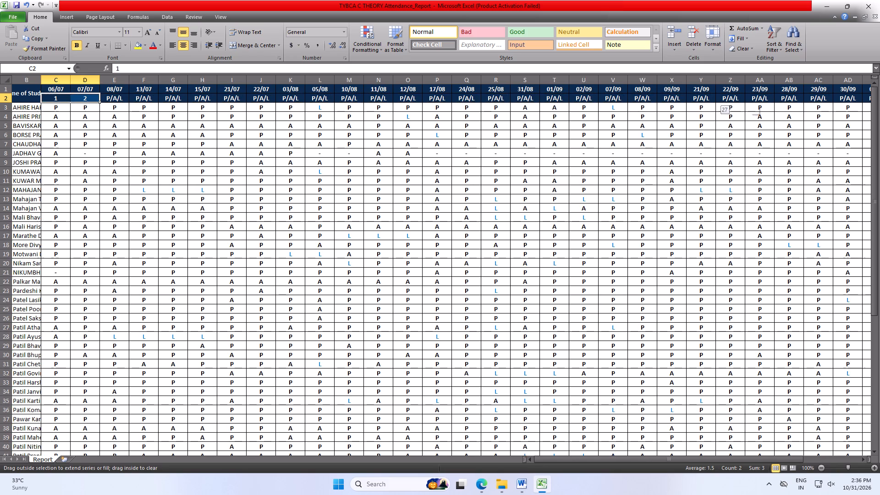
left_click_drag(874, 102, 770, 104)
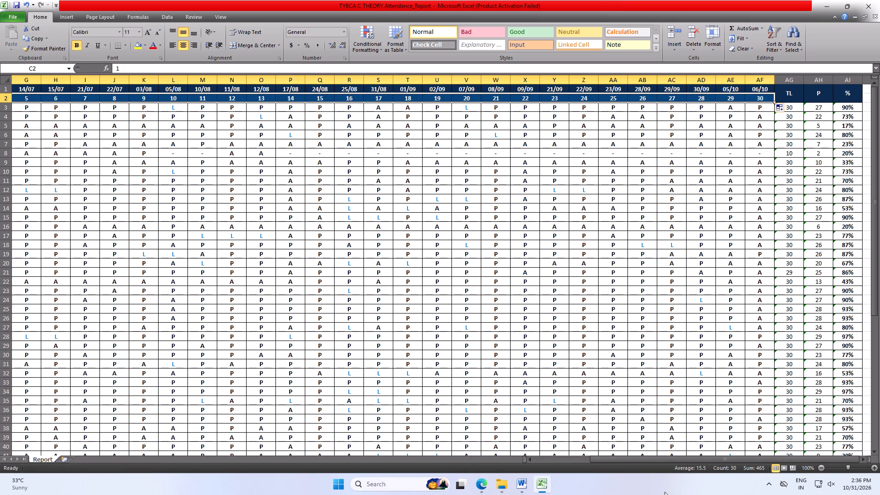
left_click_drag(795, 462, 668, 457)
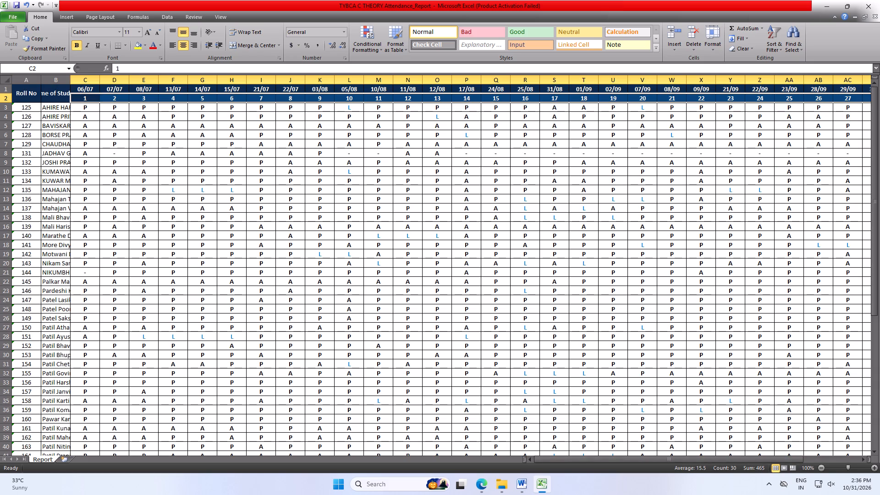
left_click(173, 152)
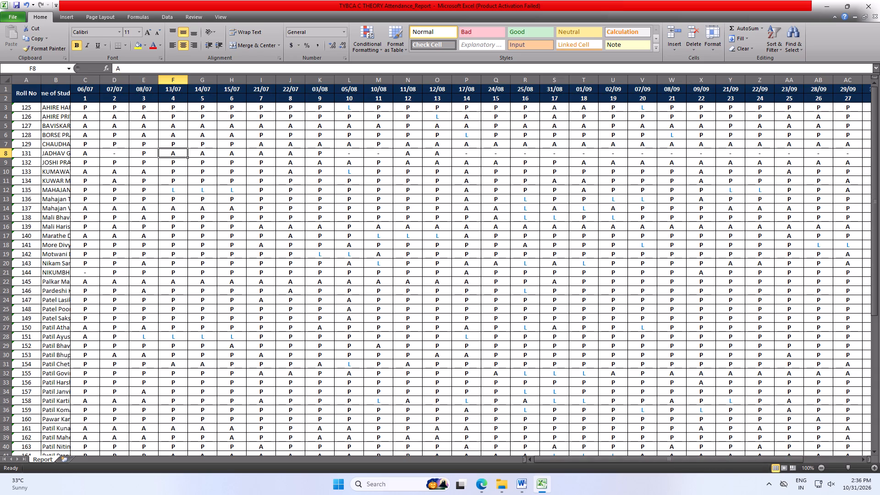
Rotate the date headers in row 1 from 06/07 to 06/10 upward.
left_click_drag(80, 89, 715, 116)
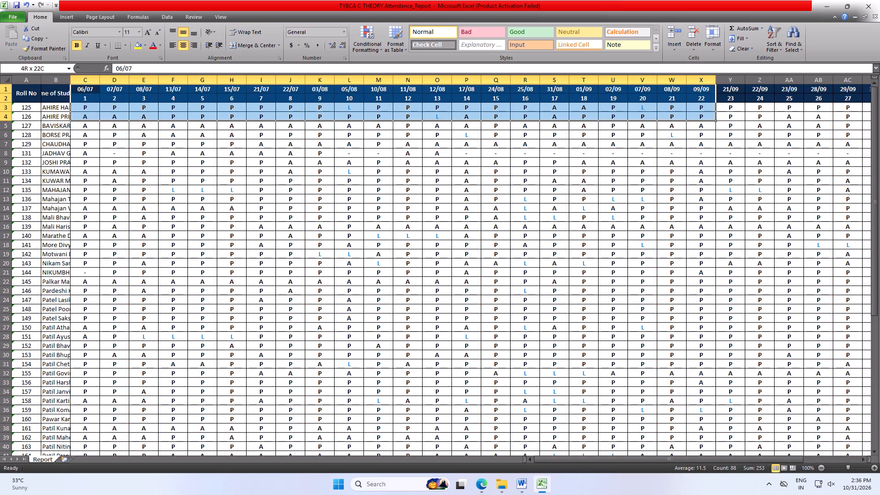
left_click_drag(715, 116, 739, 90)
left_click(211, 34)
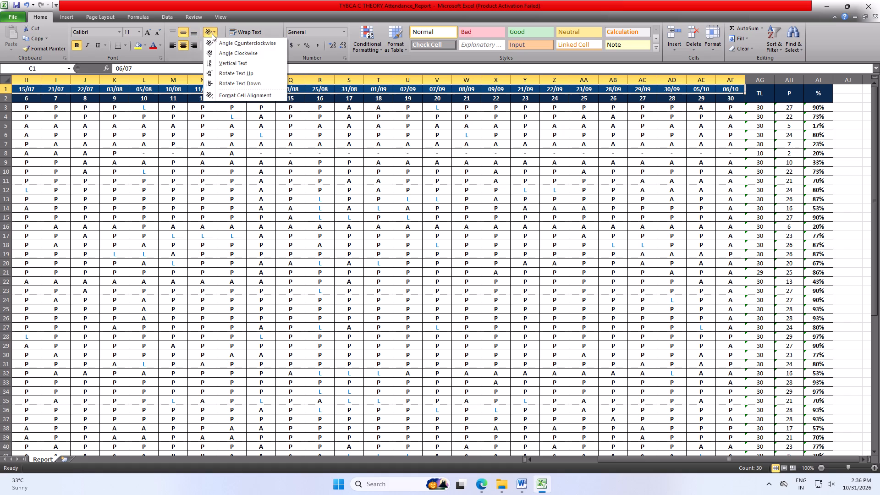
left_click(220, 78)
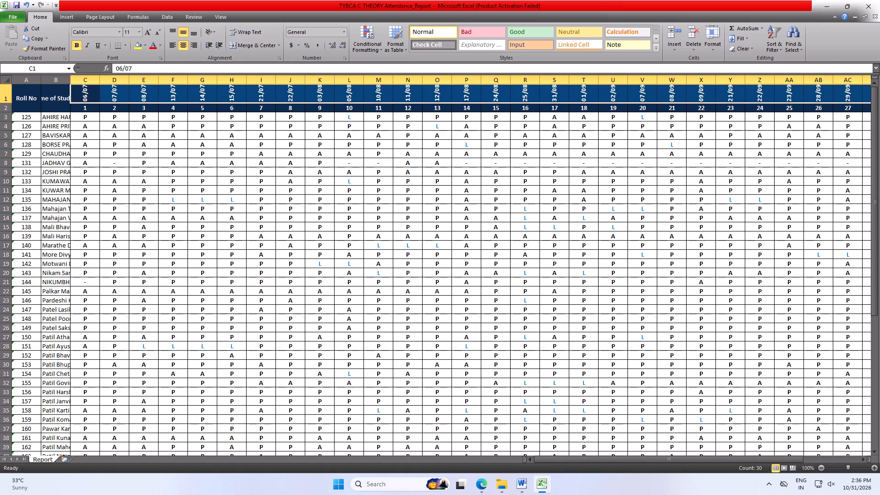
left_click(94, 129)
Set the width of the date columns from 06/07 to 29/09 to 3.
left_click_drag(86, 94, 851, 491)
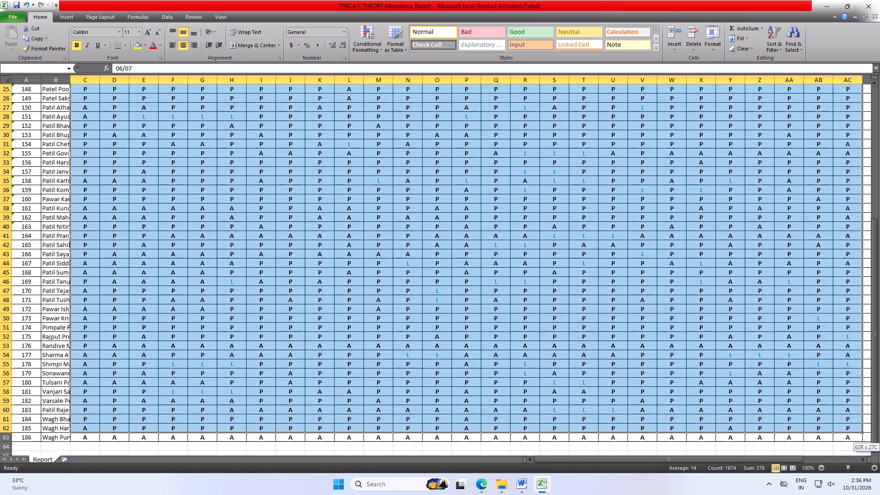
left_click_drag(851, 491, 836, 417)
left_click(714, 51)
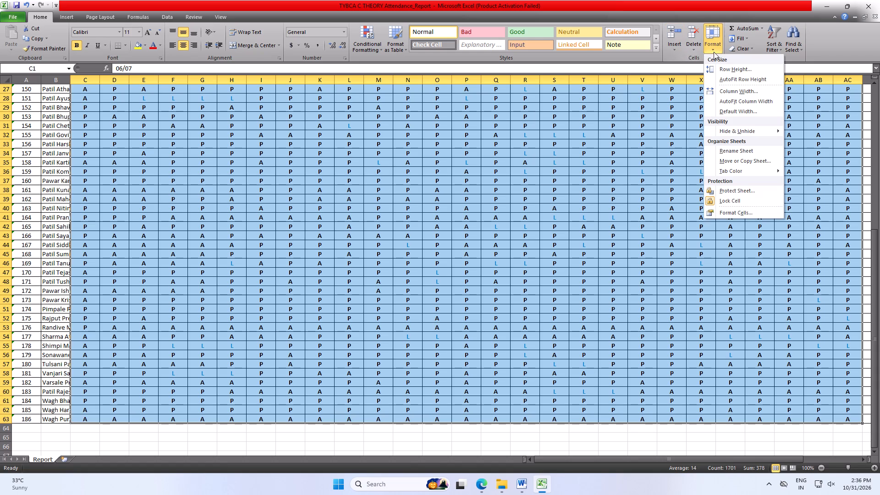
left_click(729, 89)
key("3")
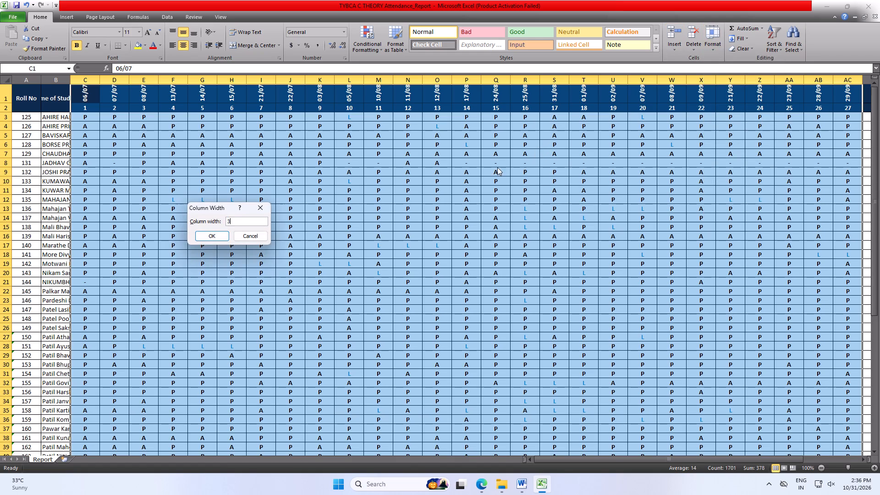
left_click(217, 236)
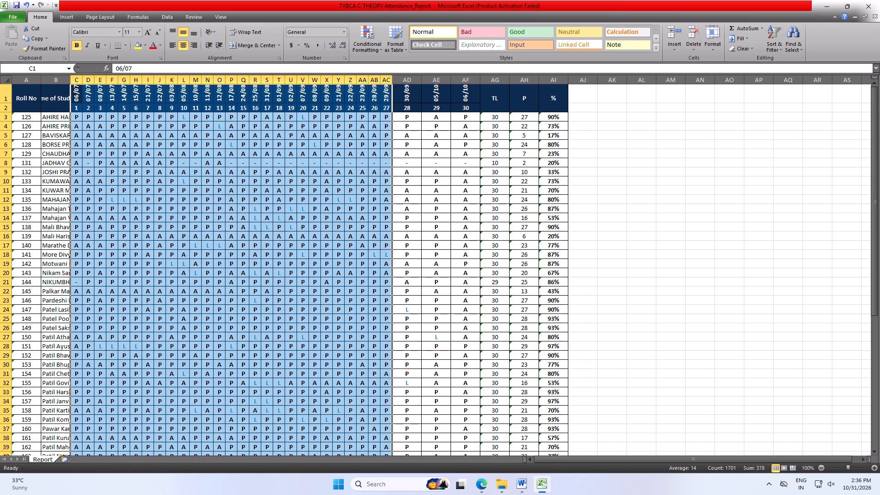
Autofit the widths of the 30/09, 05/10, 06/10, TL, P and Name of Student columns.
double_click(422, 80)
double_click(434, 81)
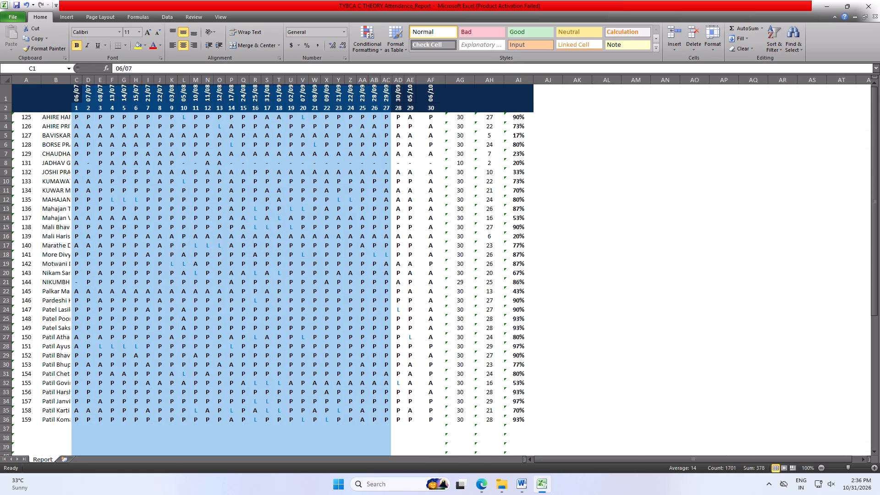
left_click(447, 77)
left_click(445, 77)
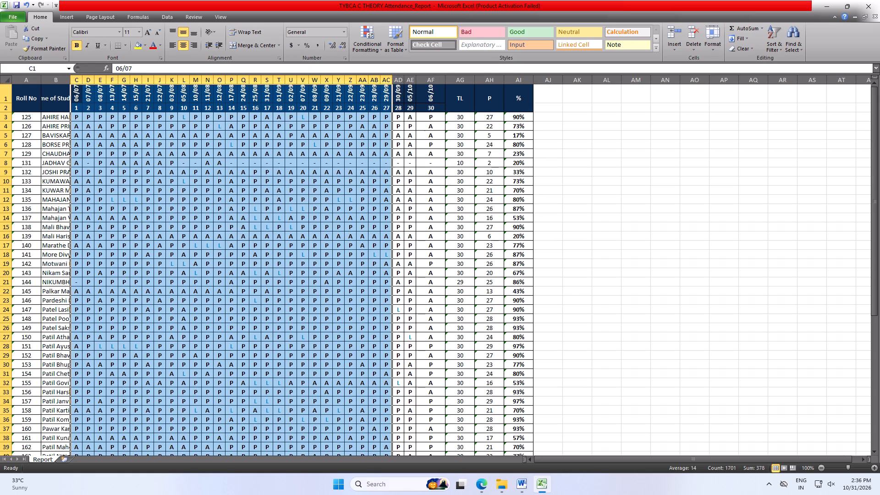
double_click(447, 82)
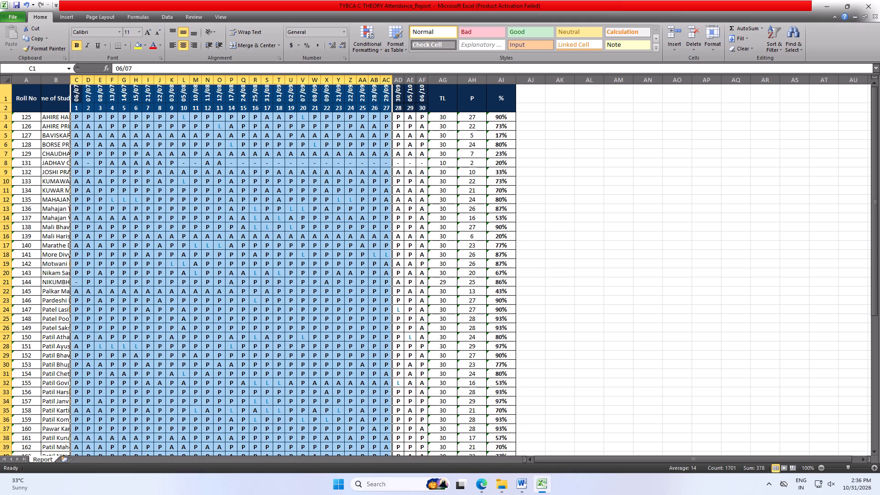
double_click(461, 78)
double_click(468, 81)
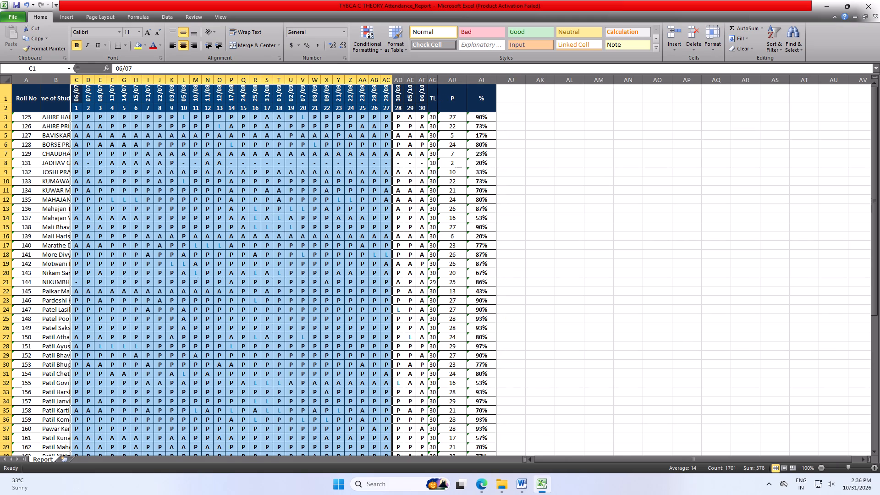
left_click(548, 126)
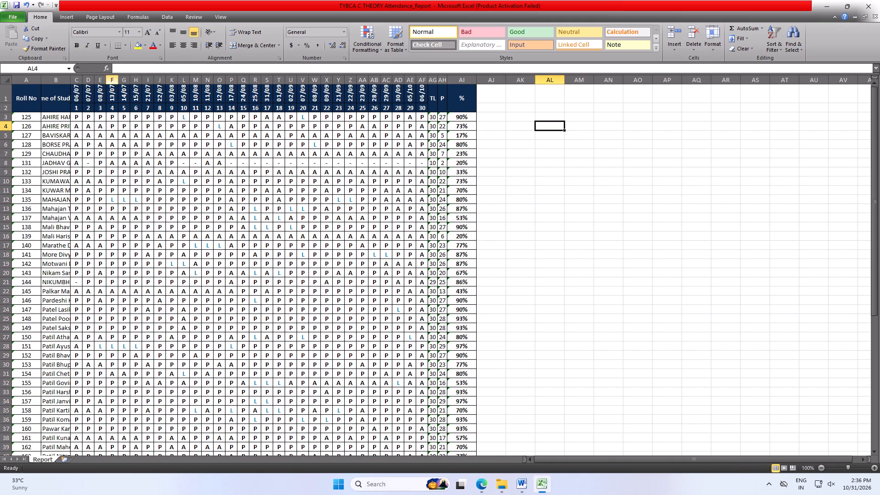
double_click(73, 79)
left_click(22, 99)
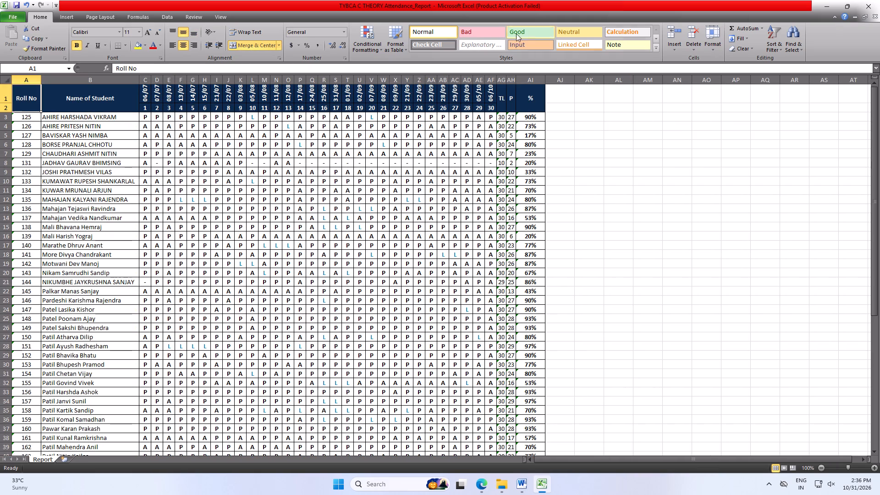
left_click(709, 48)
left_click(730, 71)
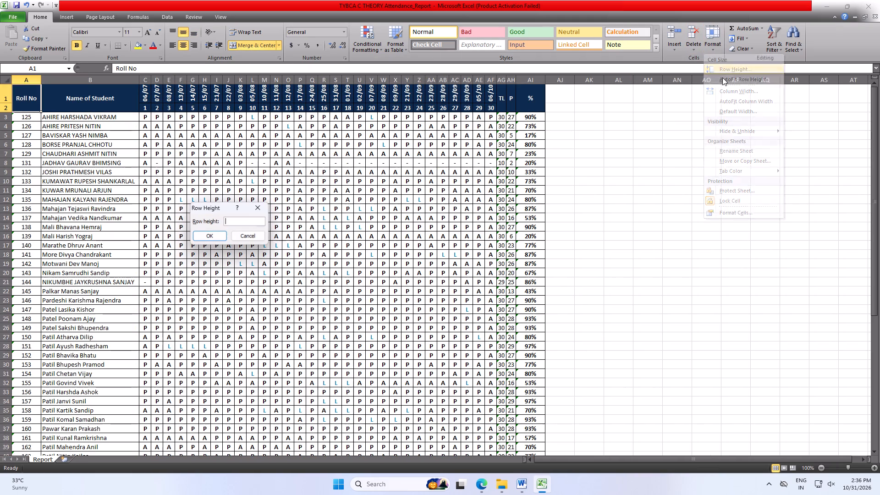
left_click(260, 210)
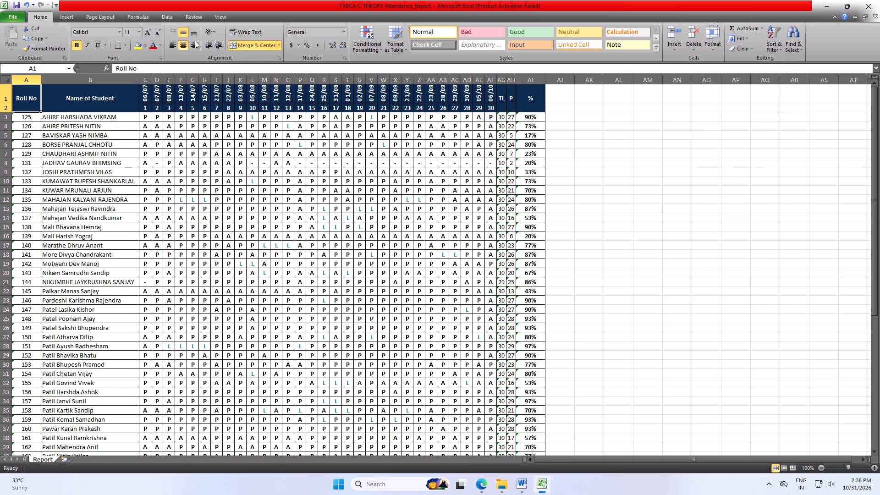
Rotate the Roll No header text upward and autofit the width of its column.
left_click(213, 32)
left_click(222, 72)
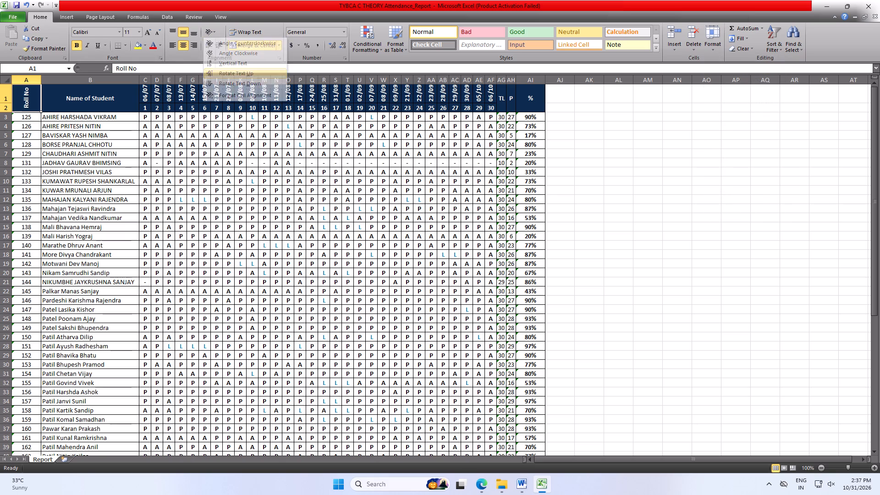
left_click(703, 220)
double_click(40, 80)
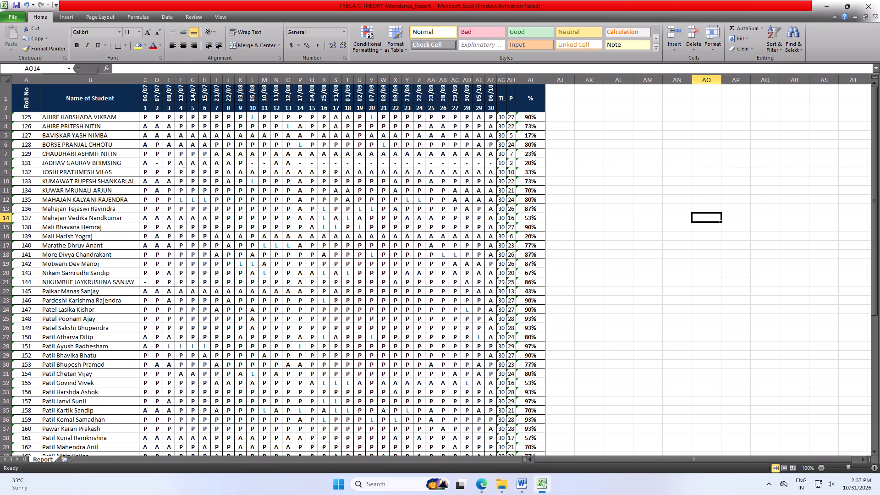
left_click(740, 220)
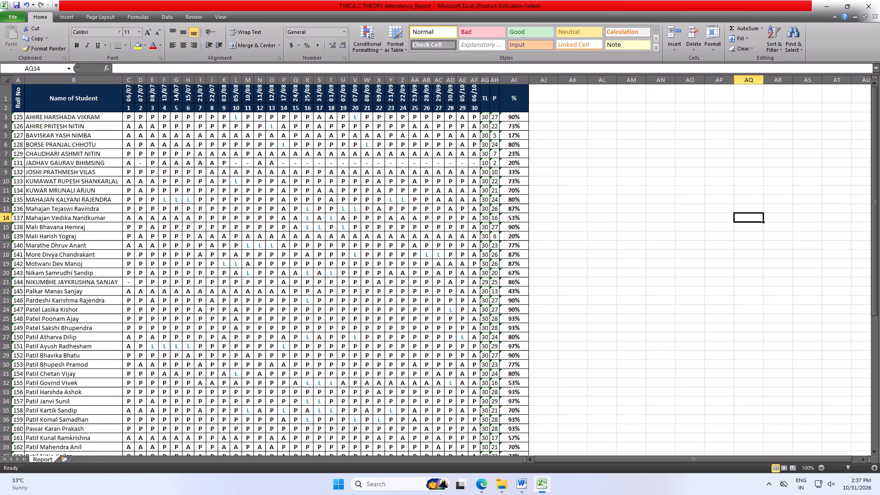
Widen the TL column slightly and the P column to 4.57.
left_click_drag(488, 79, 497, 81)
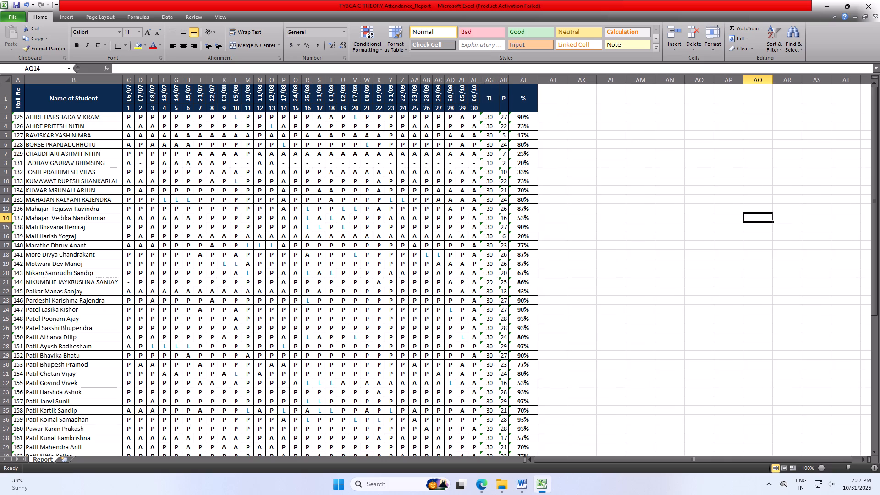
left_click_drag(509, 77, 517, 77)
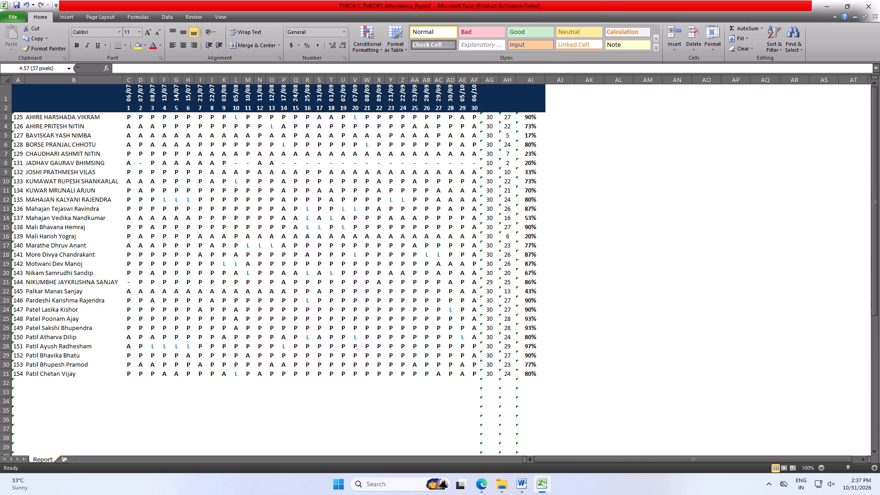
left_click(599, 149)
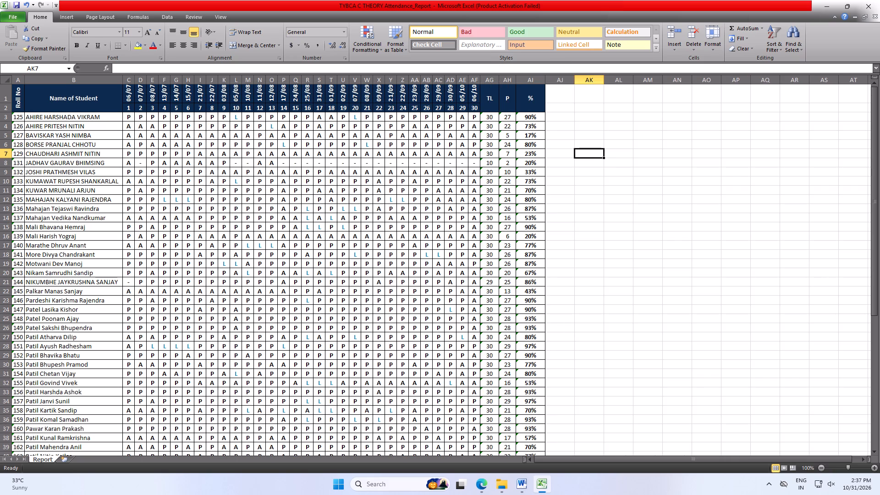
Set the row height of all student rows, from roll number 125 to 186, to 19.5.
left_click_drag(18, 119, 528, 474)
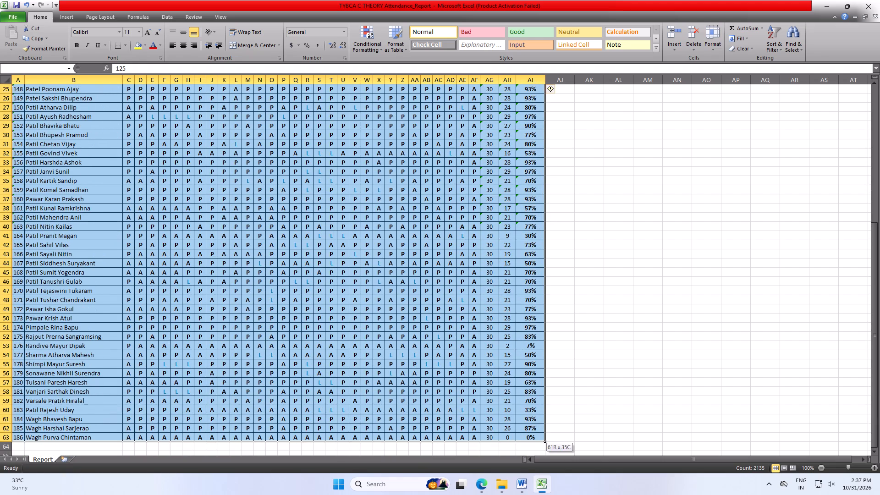
left_click_drag(528, 474, 533, 436)
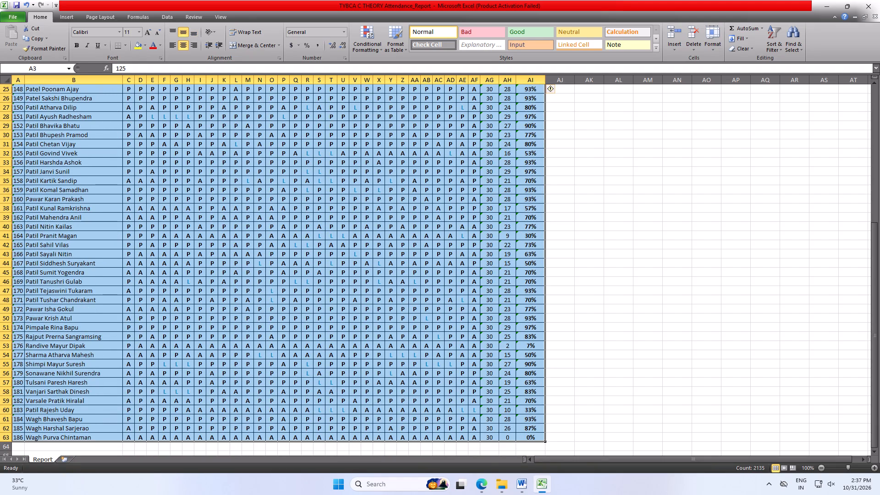
left_click(714, 51)
left_click(714, 69)
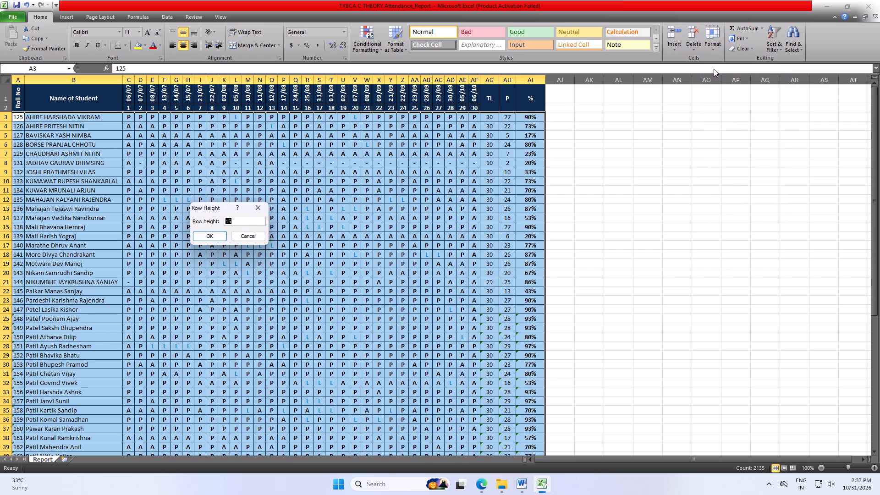
type("19.5")
key("Return")
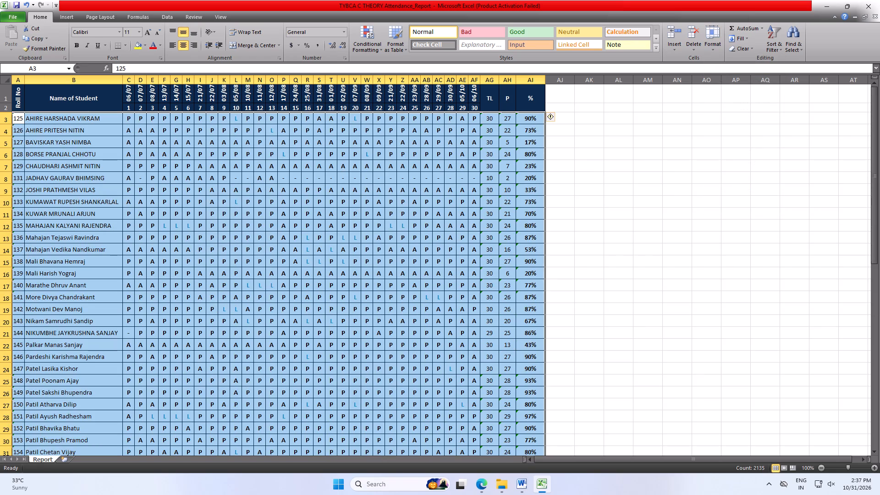
Fine-tune the widths of the TL and P columns and narrow the % column slightly.
left_click(501, 81)
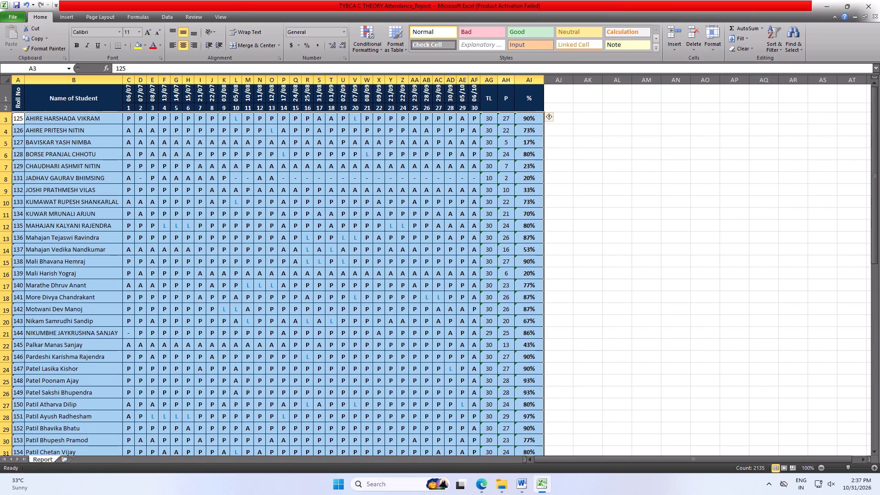
left_click(515, 79)
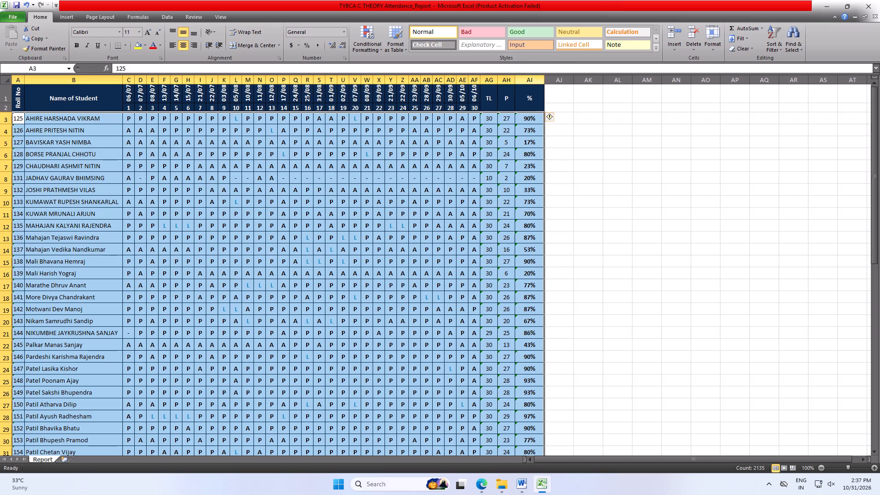
left_click_drag(550, 80, 542, 85)
left_click(611, 114)
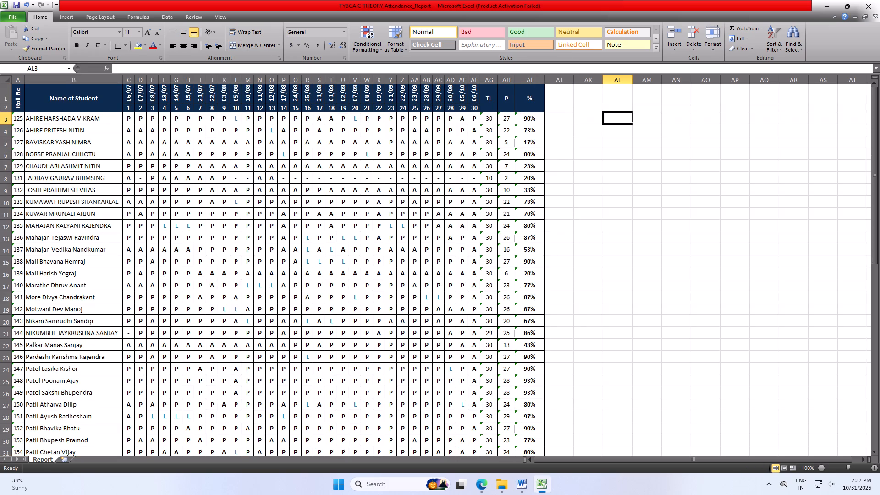
left_click_drag(546, 79, 539, 83)
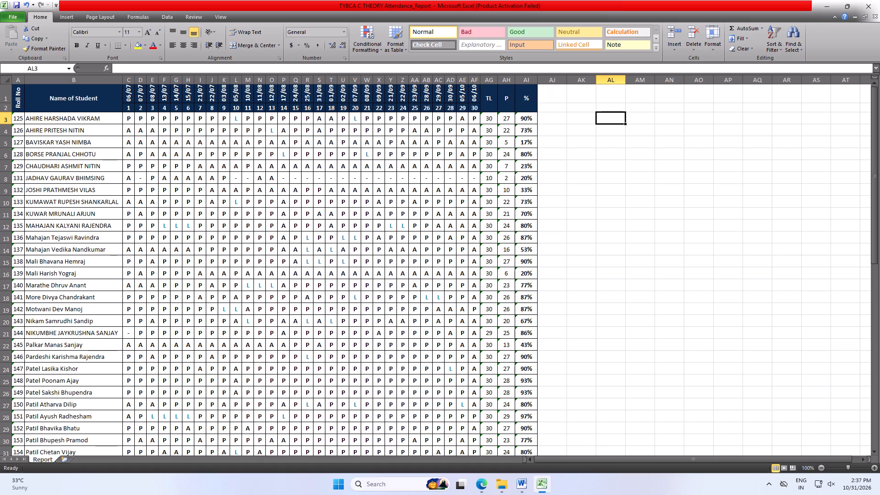
left_click(618, 228)
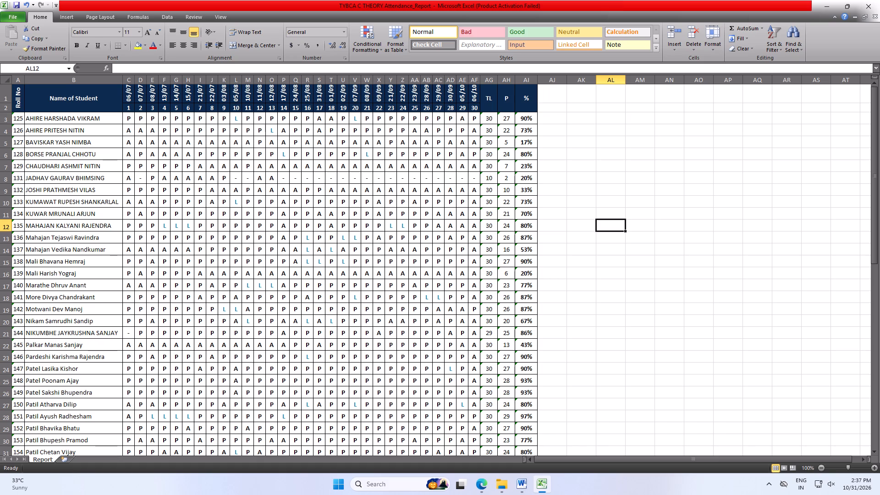
Generate the page breaks with the print preview and insert two blank rows above roll number 159, at the first page's end.
key("ctrl+p")
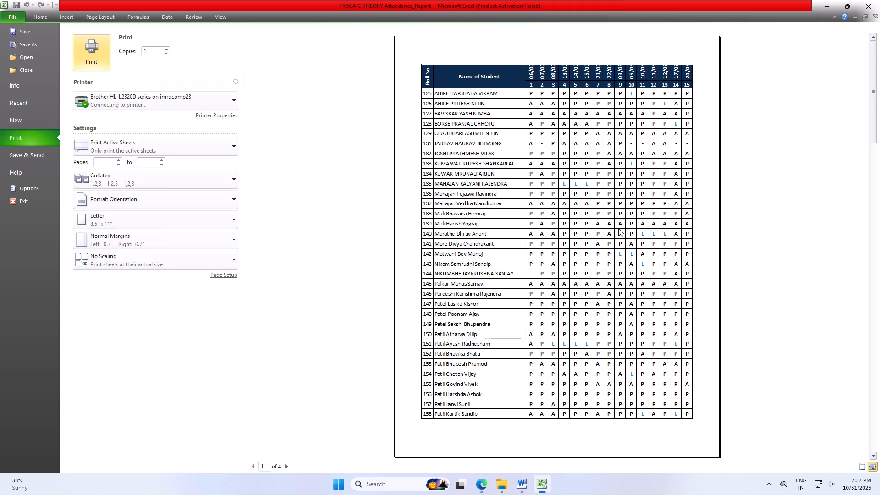
left_click(32, 16)
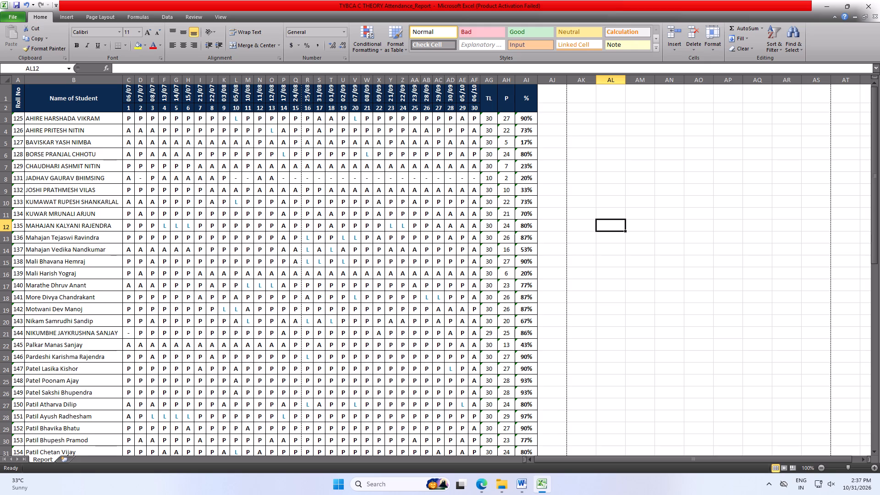
scroll(155, 362, "down", 1)
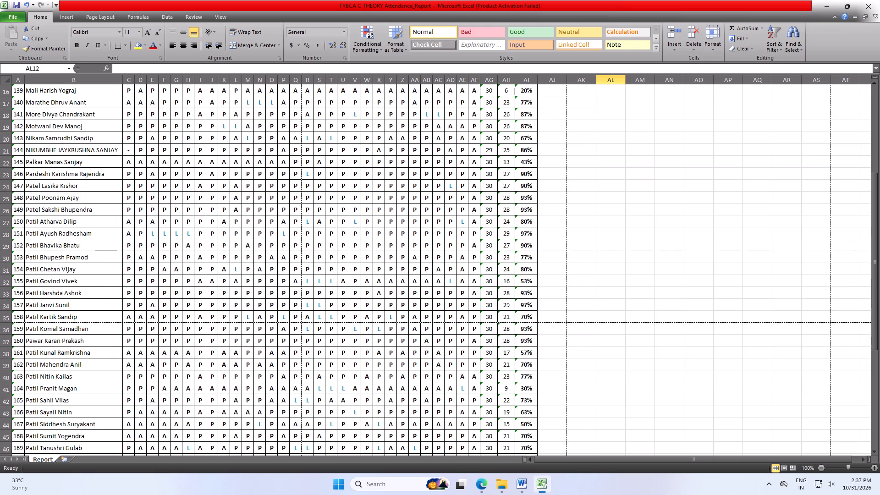
left_click(3, 330)
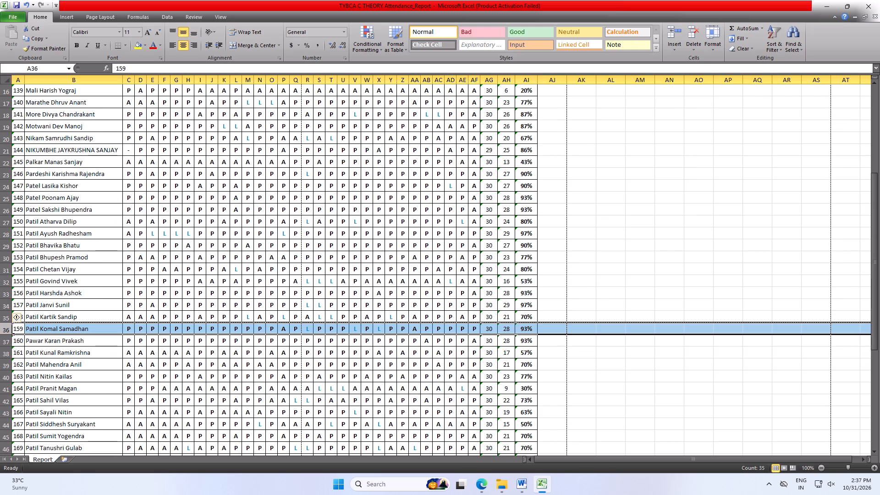
left_click(660, 29)
left_click(672, 33)
left_click(672, 33)
left_click(715, 187)
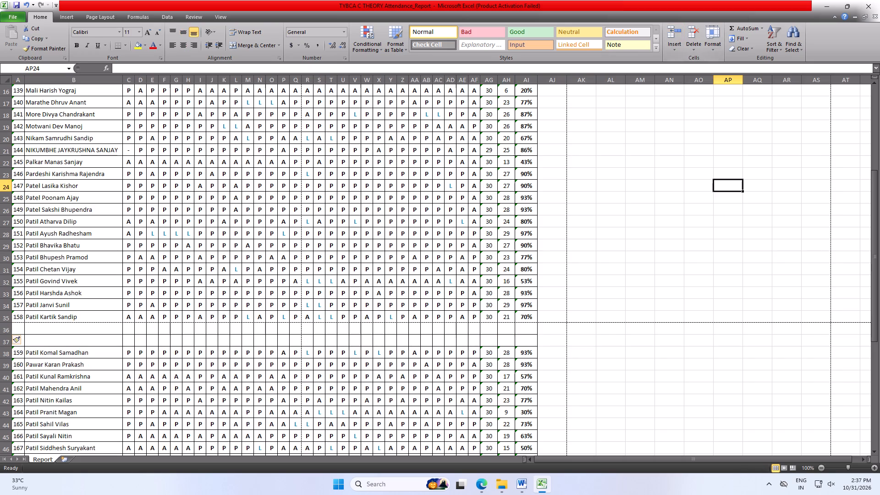
Copy the two header rows from Roll No to % and paste them into the blank rows 36 and 37.
scroll(274, 369, "up", 4)
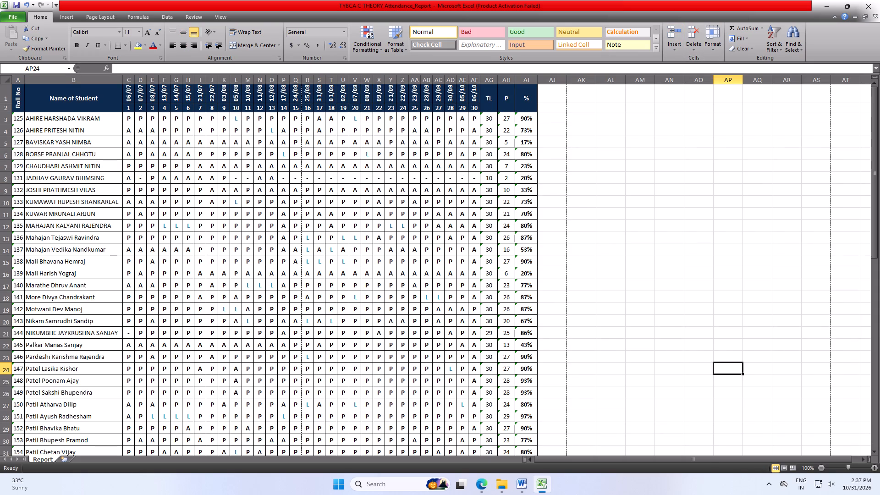
left_click_drag(22, 105, 537, 110)
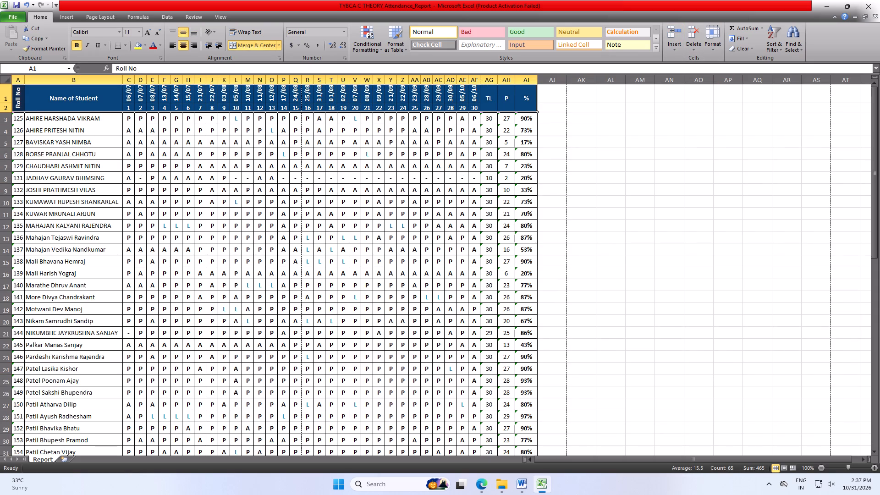
key("ctrl+c")
scroll(104, 325, "down", 1)
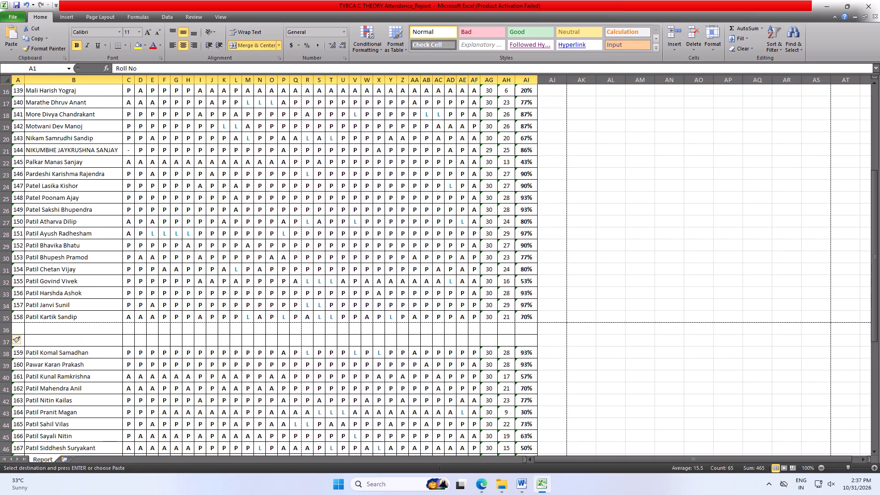
left_click(19, 329)
key("ctrl+v")
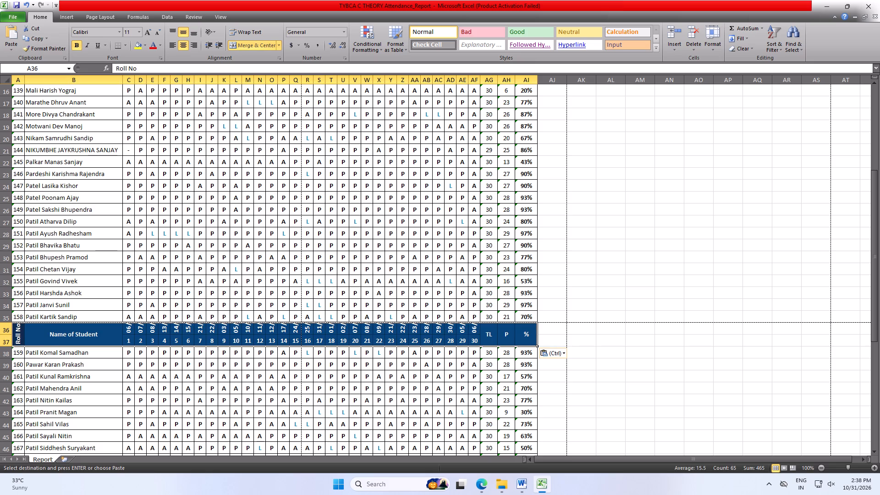
Autofit the height of the date row in the repeated header and fine-tune the height of row 35 above it.
double_click(9, 336)
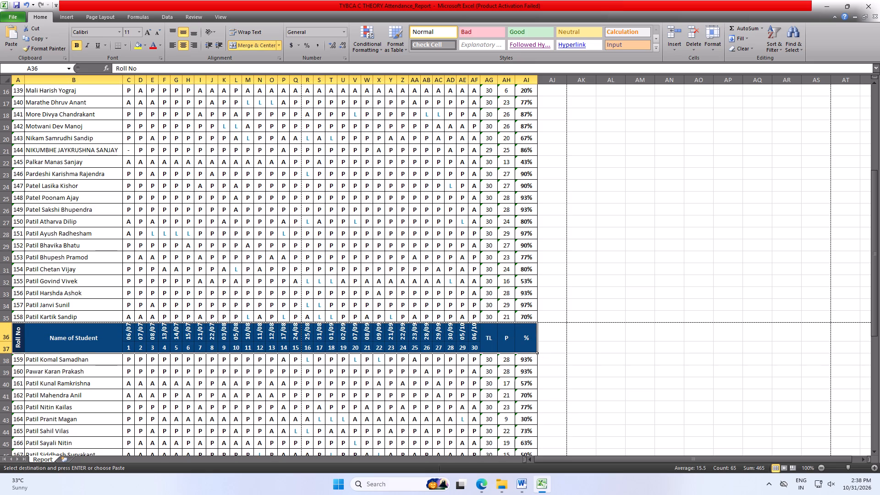
left_click(8, 323)
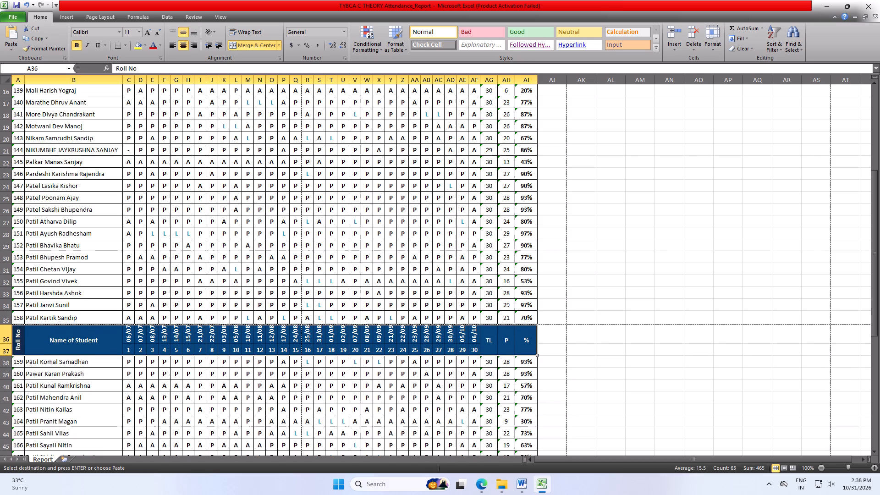
left_click_drag(8, 325, 9, 330)
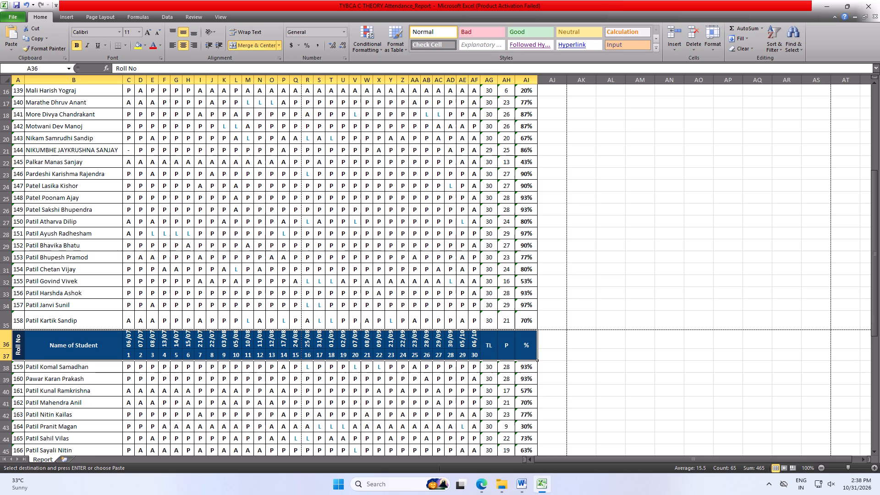
left_click_drag(9, 330, 11, 325)
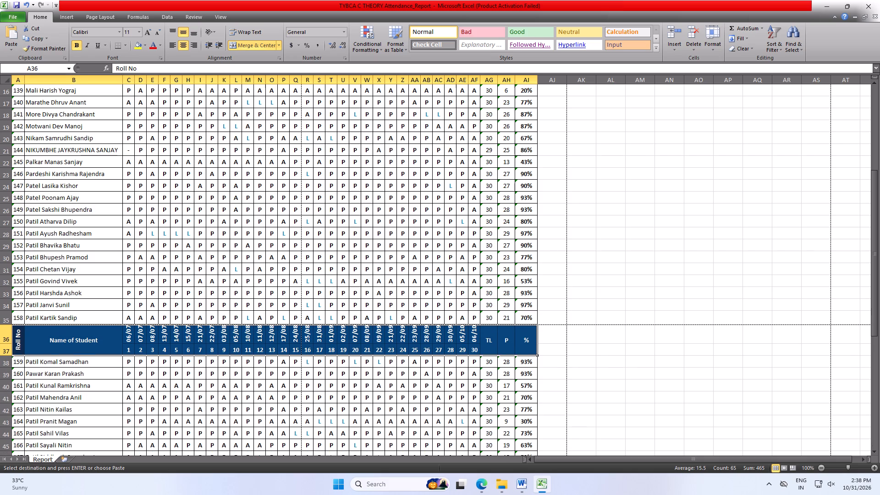
Increase the height of date row 36 in the repeated header slightly so the rotated dates have more room.
left_click(144, 331)
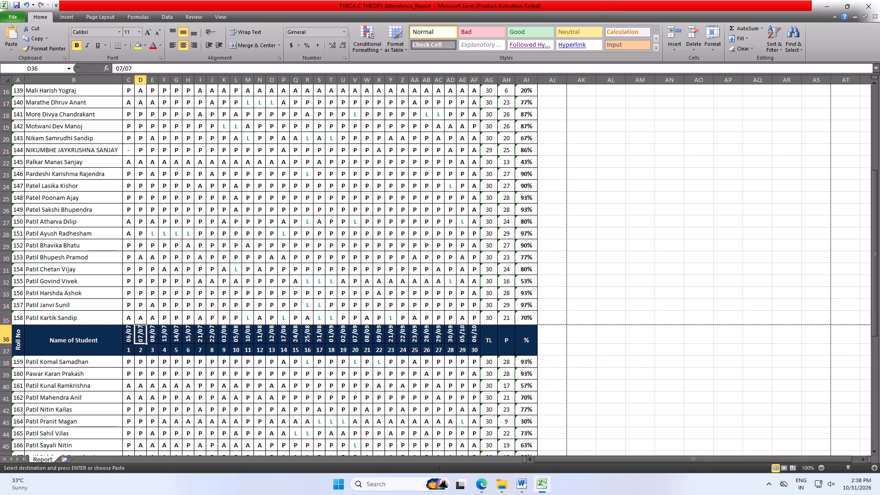
left_click(130, 336)
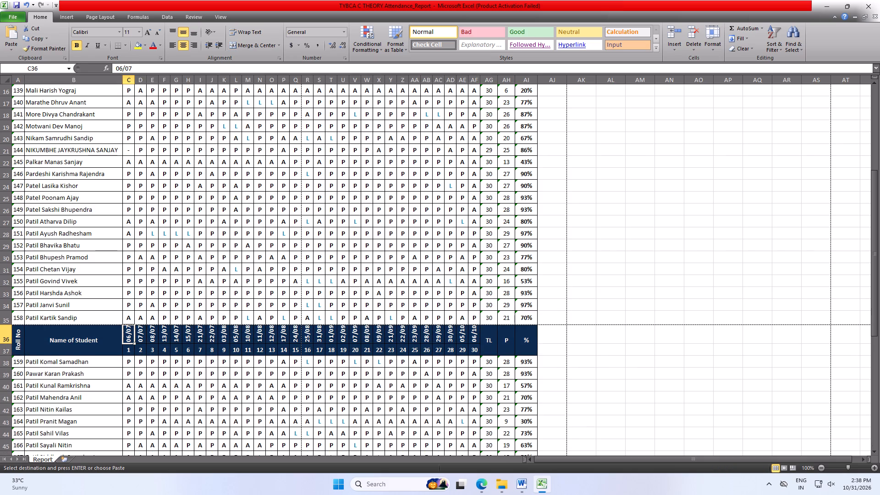
left_click(143, 387)
left_click_drag(127, 331, 437, 347)
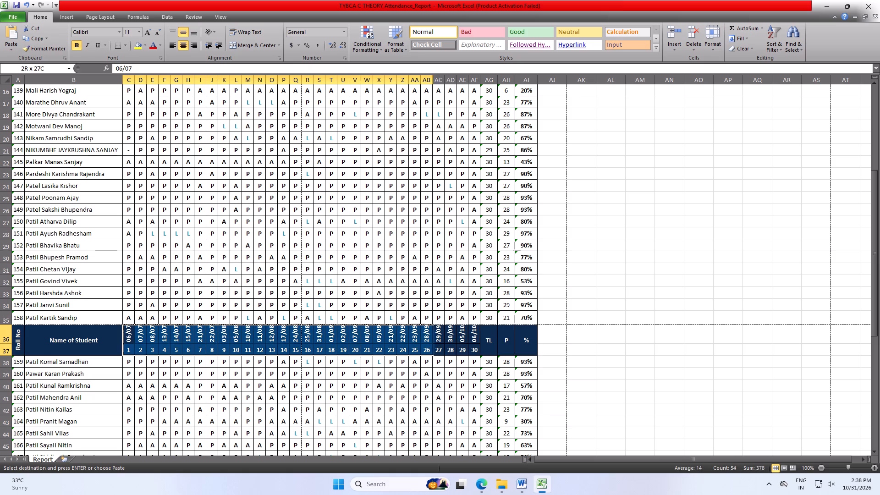
left_click_drag(437, 347, 527, 330)
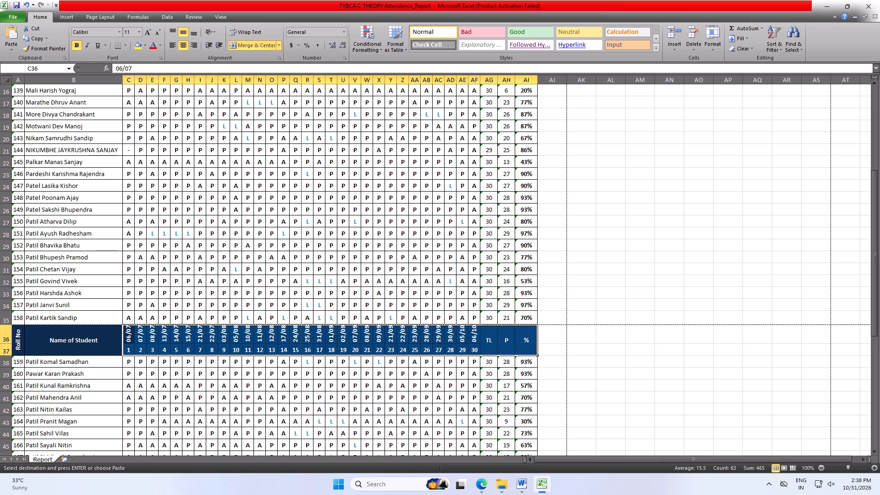
left_click(38, 366)
left_click(8, 338)
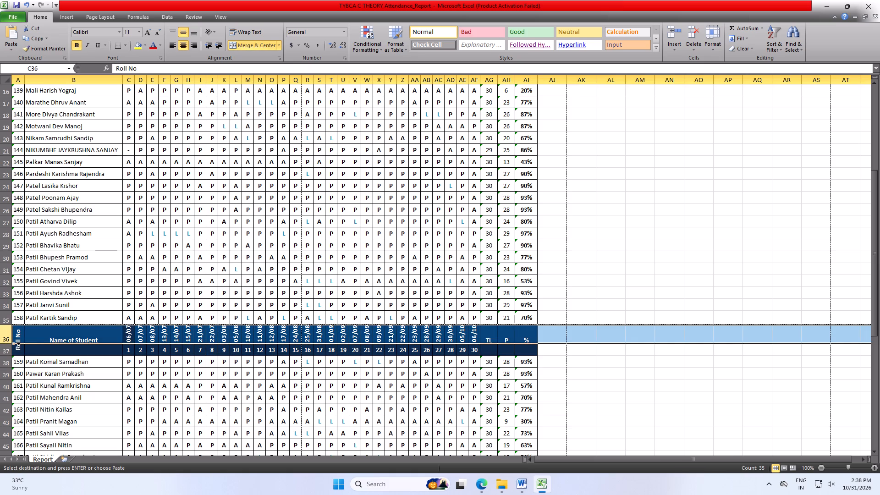
left_click_drag(8, 343, 9, 348)
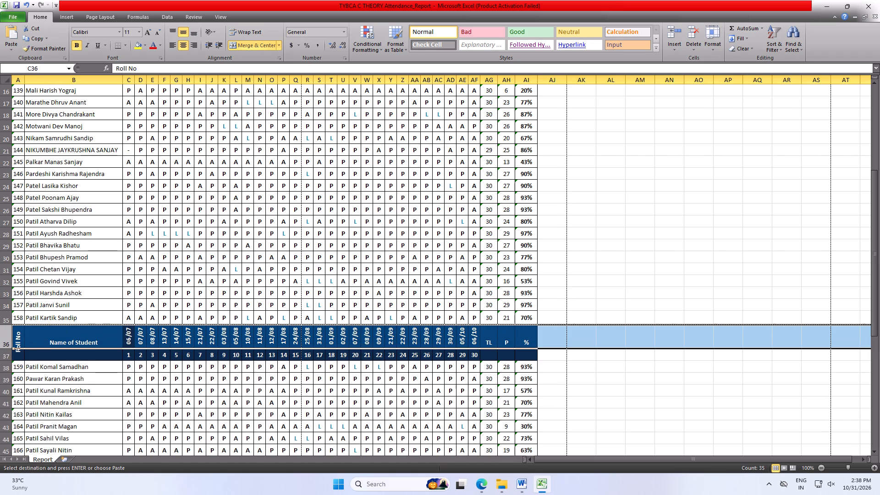
left_click(719, 398)
scroll(205, 445, "down", 5)
scroll(269, 461, "up", 2)
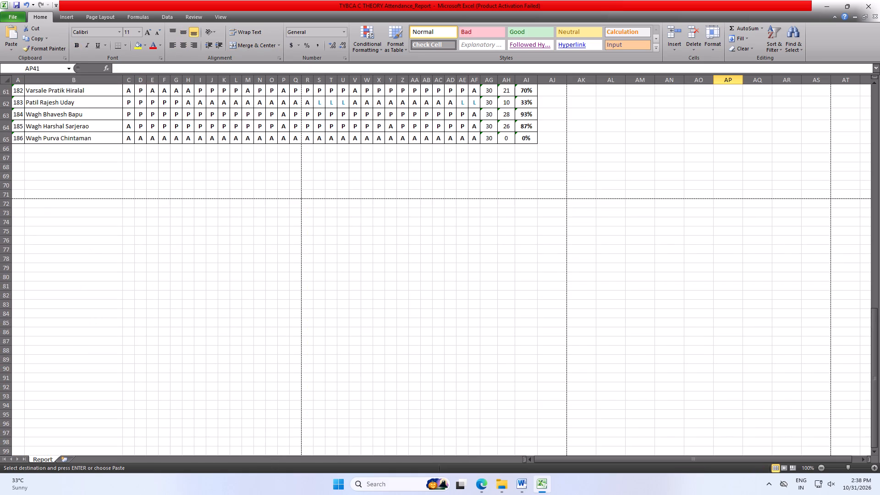
scroll(307, 311, "up", 3)
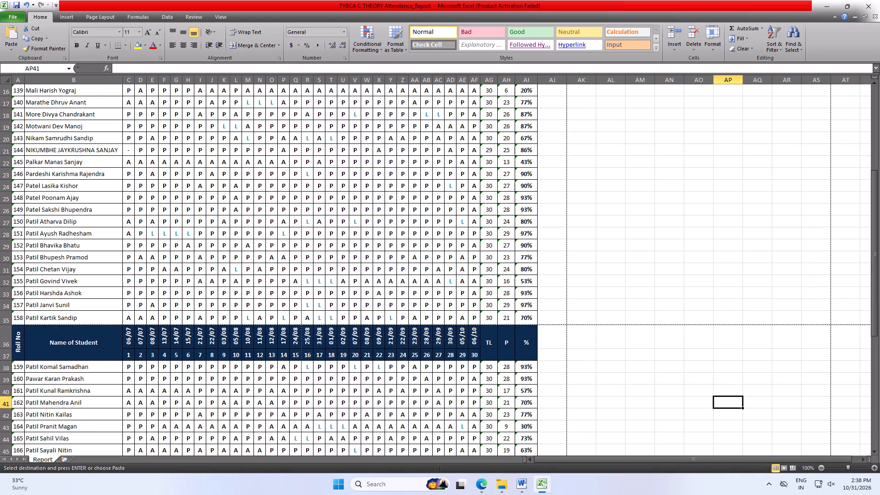
Show the margins in the print preview and adjust the right margin to 0.23" and the left margin to 0.57".
key("ctrl+p")
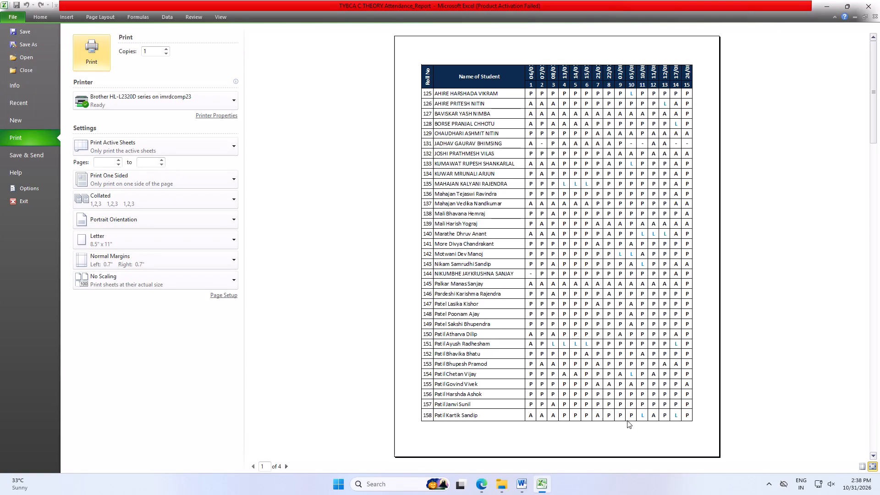
left_click(859, 467)
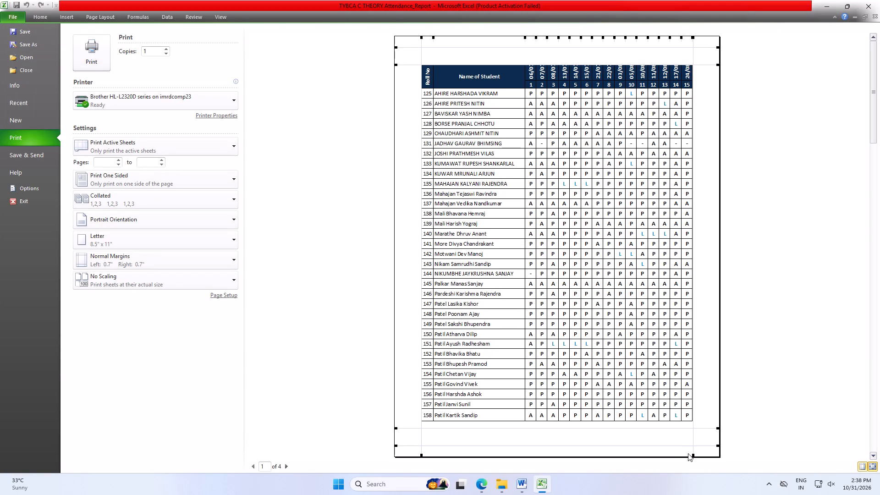
left_click_drag(693, 454, 704, 454)
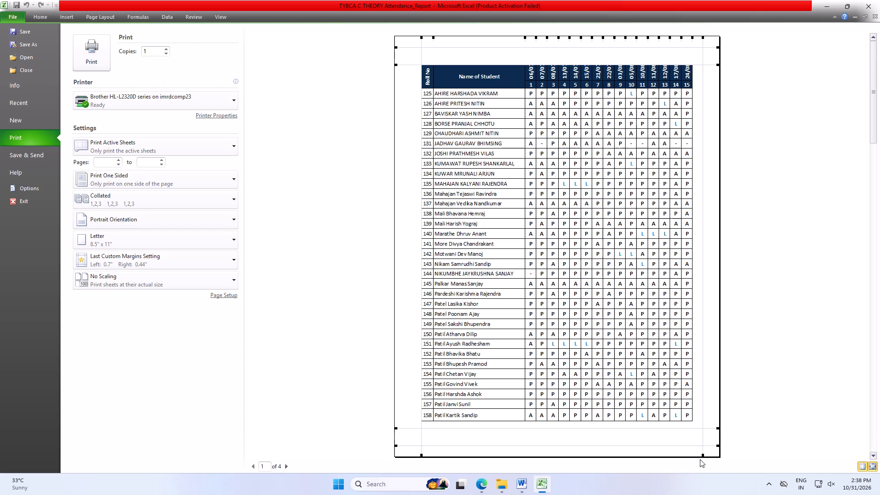
left_click_drag(702, 455, 710, 455)
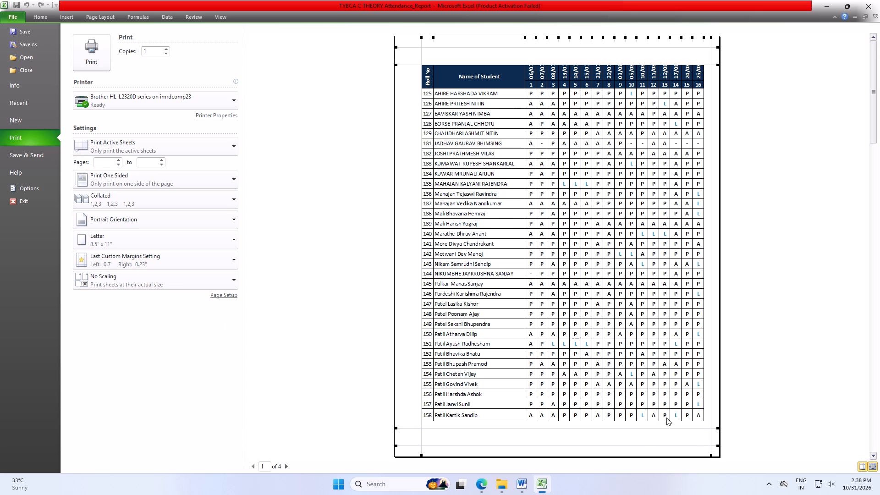
left_click(799, 280)
left_click_drag(420, 39, 415, 44)
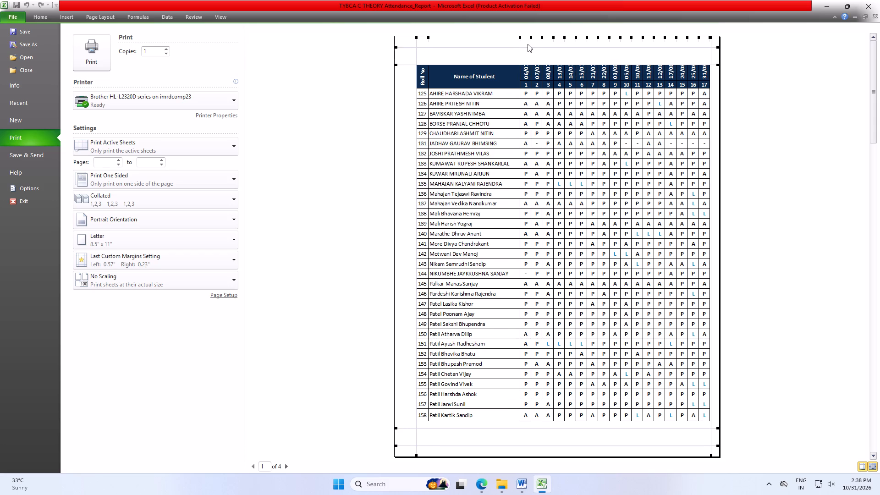
Narrow the Name of Student column slightly in the print preview and return to the worksheet.
left_click_drag(519, 37, 518, 41)
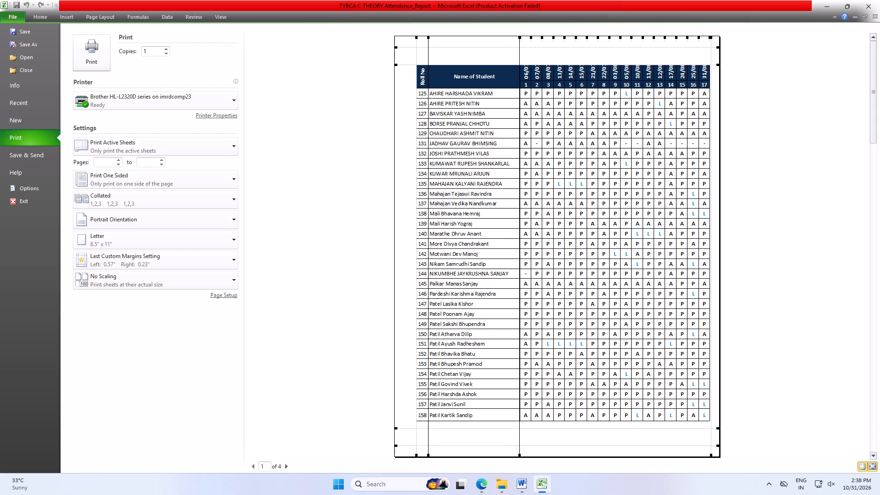
left_click_drag(518, 41, 517, 41)
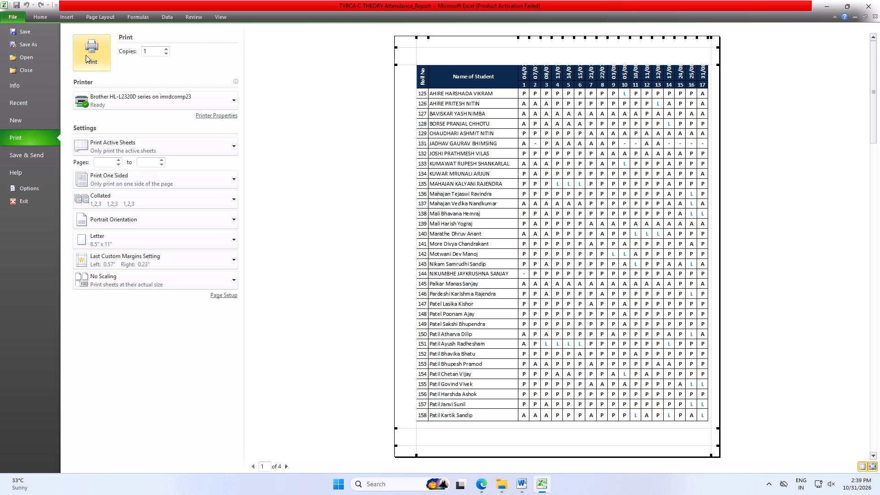
left_click(43, 15)
Increase the height of date row 1 in the top header slightly so the full dates fit.
scroll(181, 246, "up", 7)
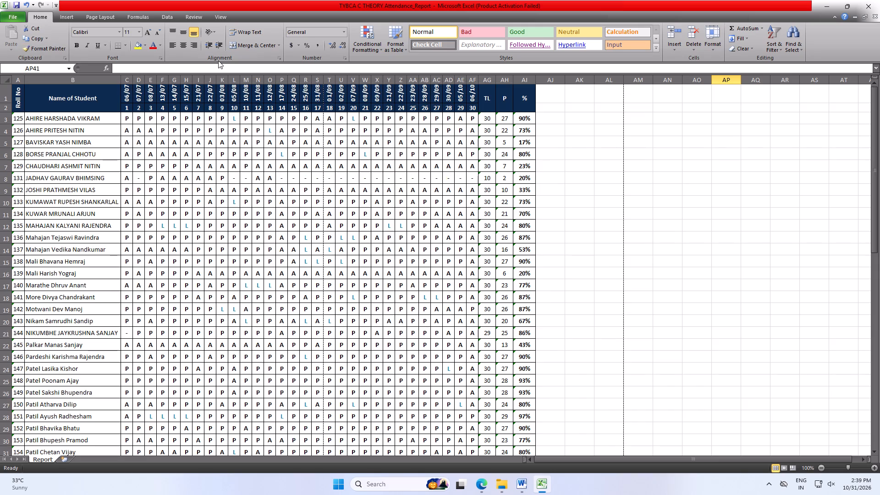
left_click(10, 103)
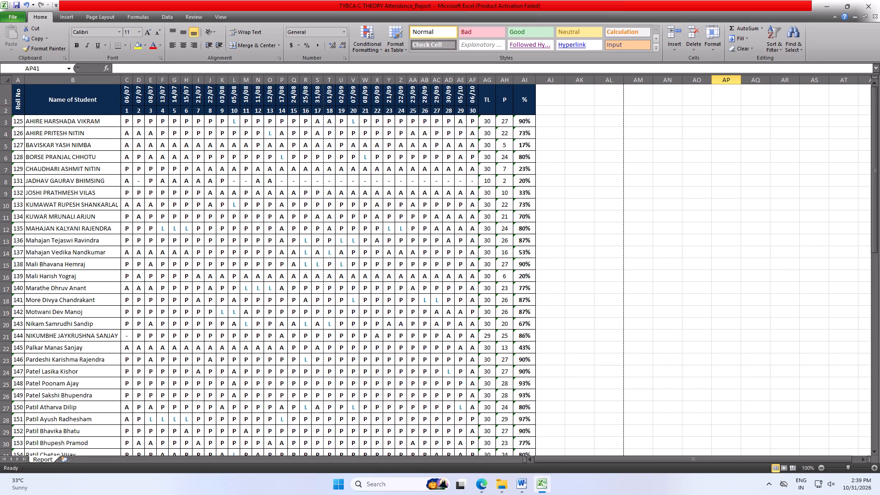
Check every page of the C theory report in the print preview and print one copy on the Brother HL-L2320D printer.
key("ctrl+p")
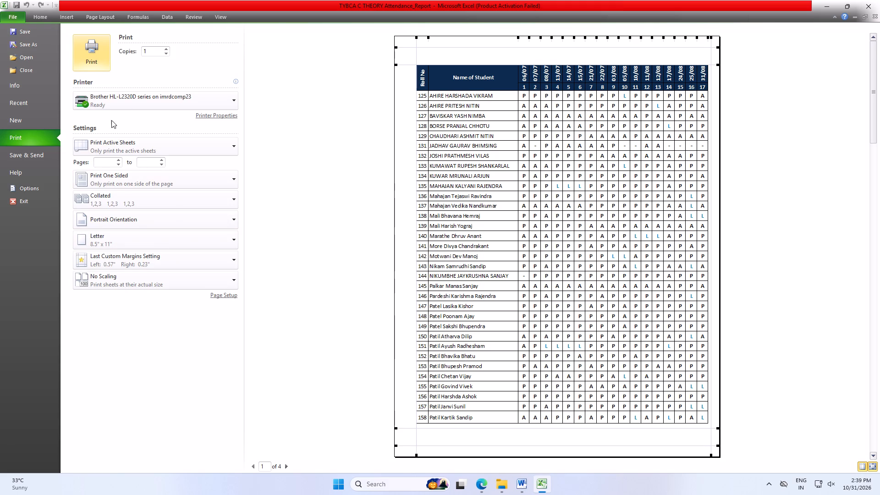
left_click(288, 466)
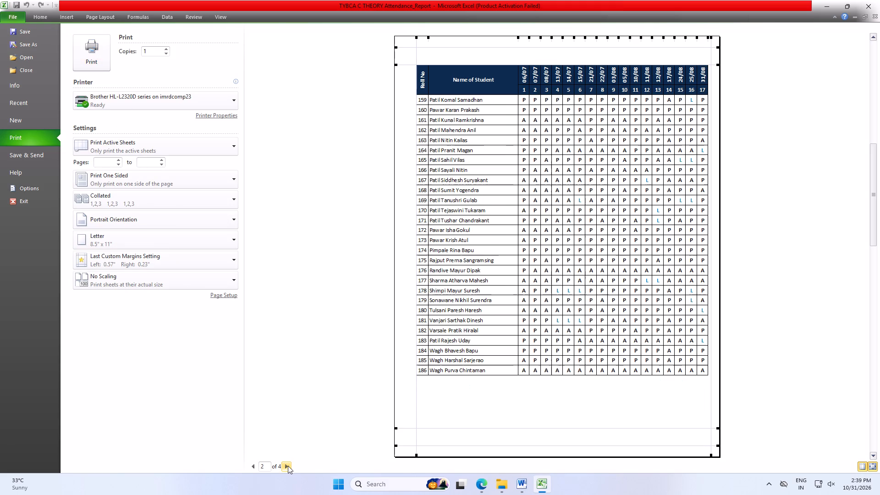
left_click(288, 466)
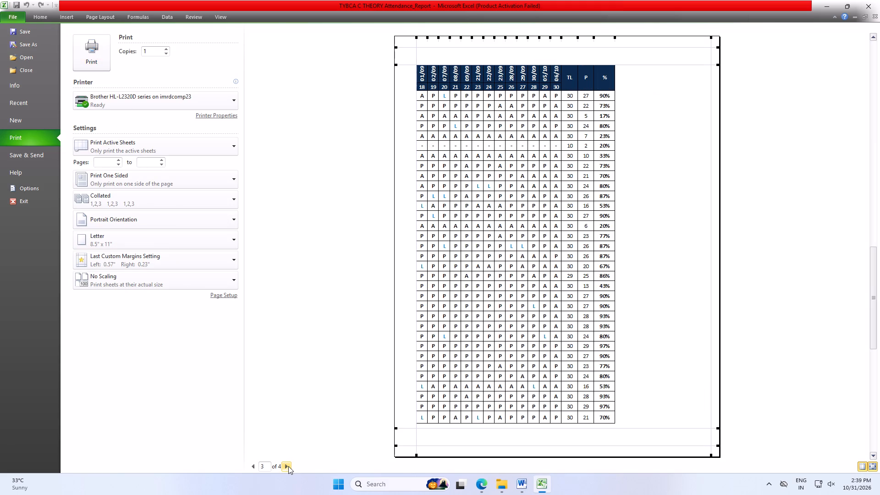
left_click(288, 466)
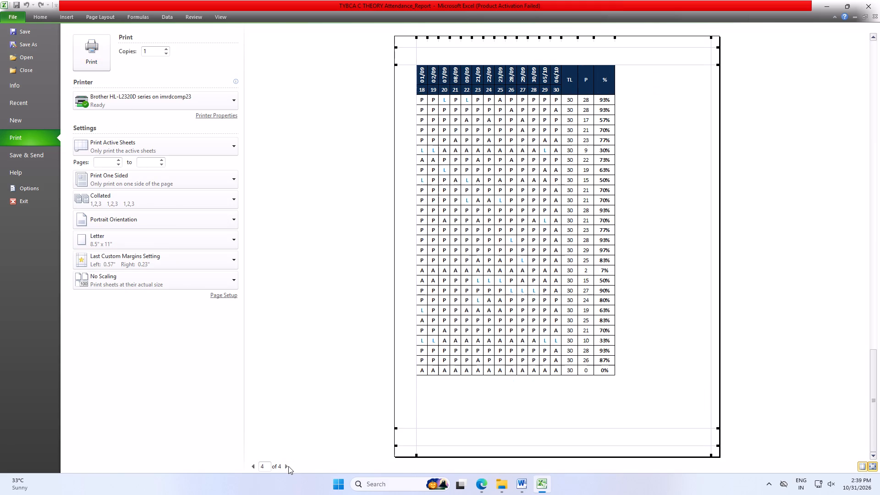
left_click(100, 54)
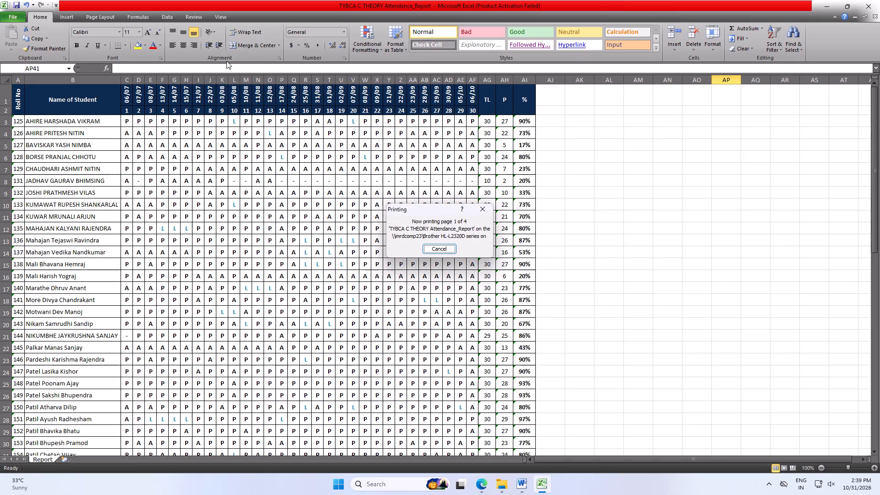
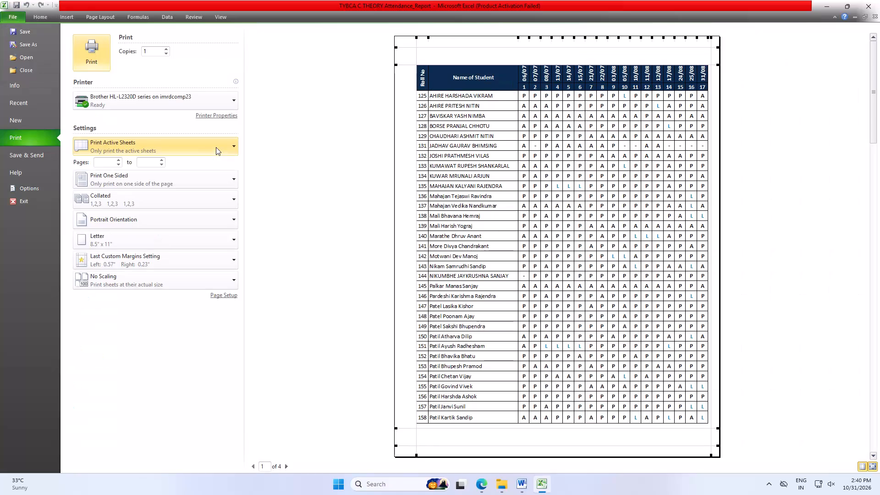
Switch the printer to the HP LaserJet 1020 on imrdcomp2 and print one copy of the C theory report.
left_click(108, 101)
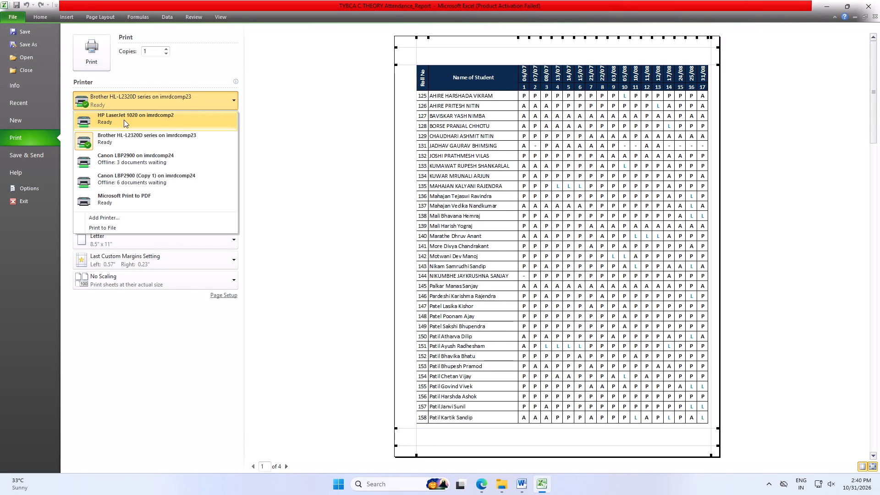
left_click(124, 120)
left_click(95, 53)
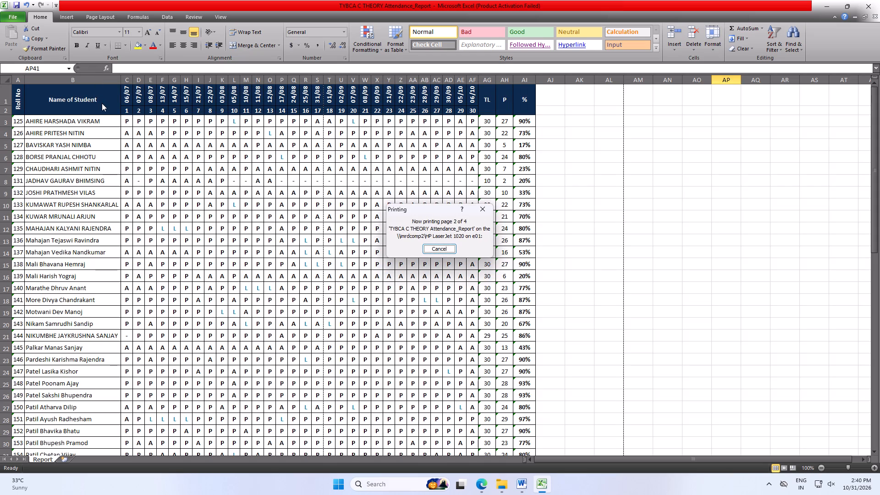
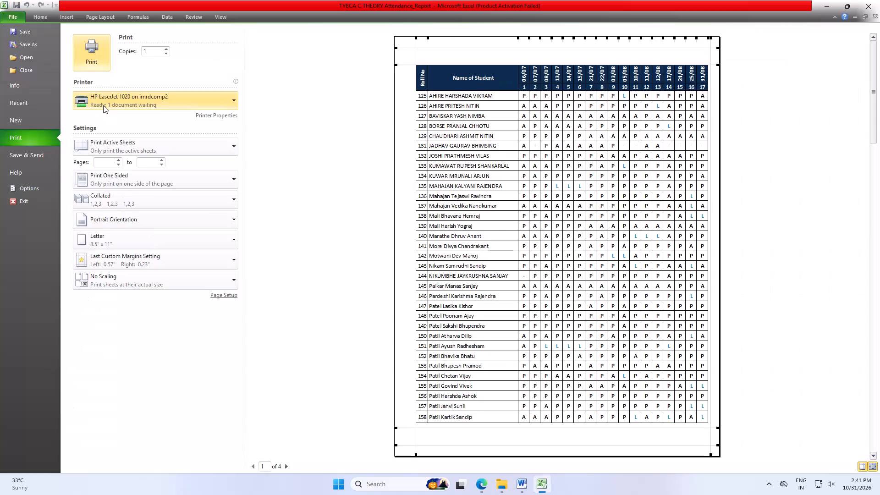
Print only page 4 of the C theory attendance report, one copy, on the HP LaserJet 1020.
left_click(98, 159)
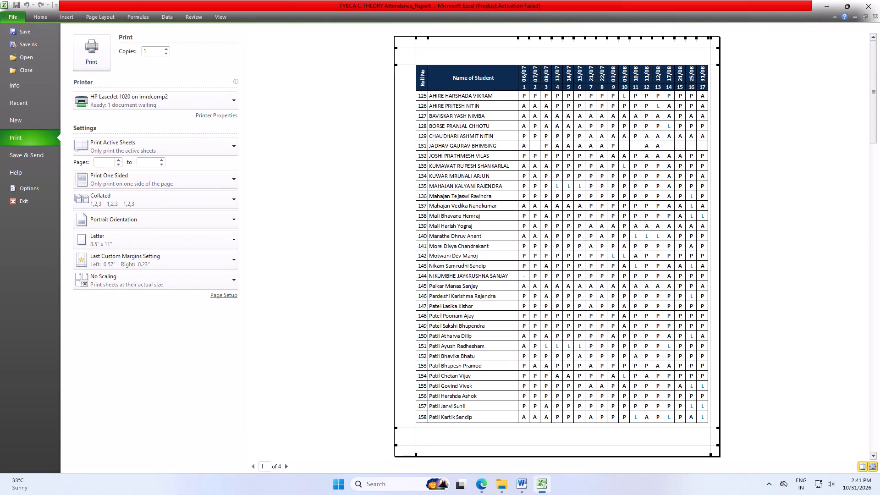
key("4")
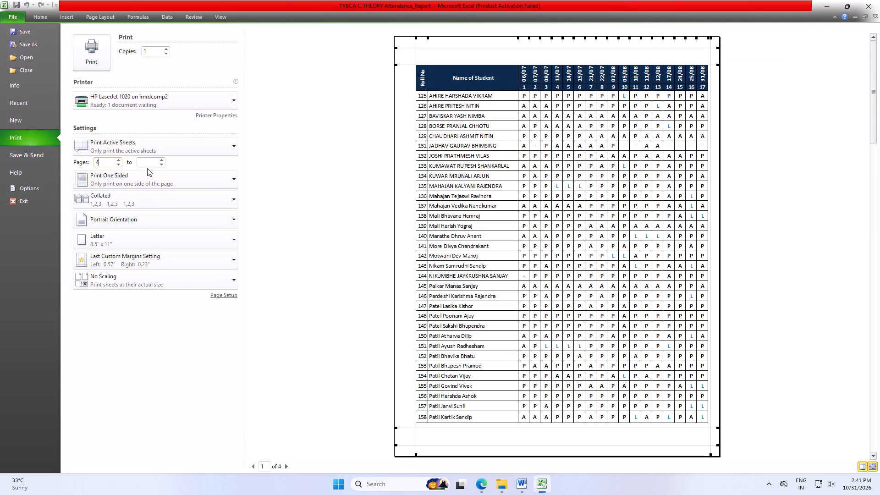
left_click(152, 162)
key("4")
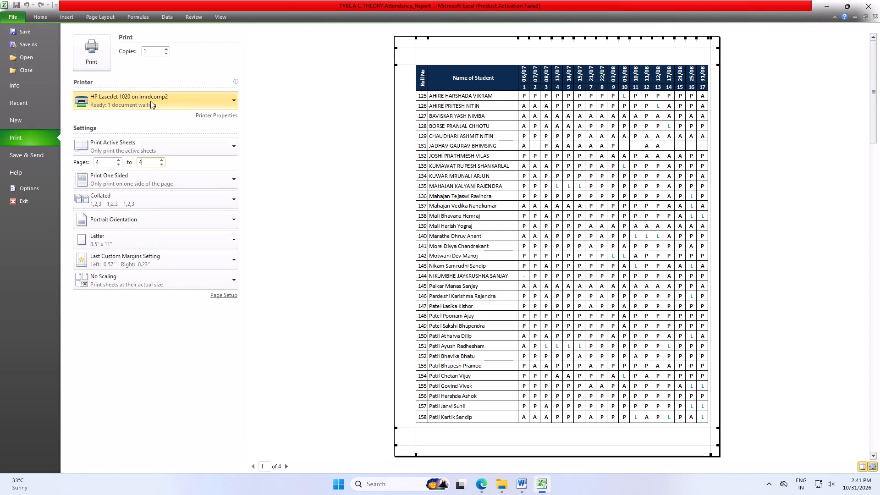
left_click(100, 53)
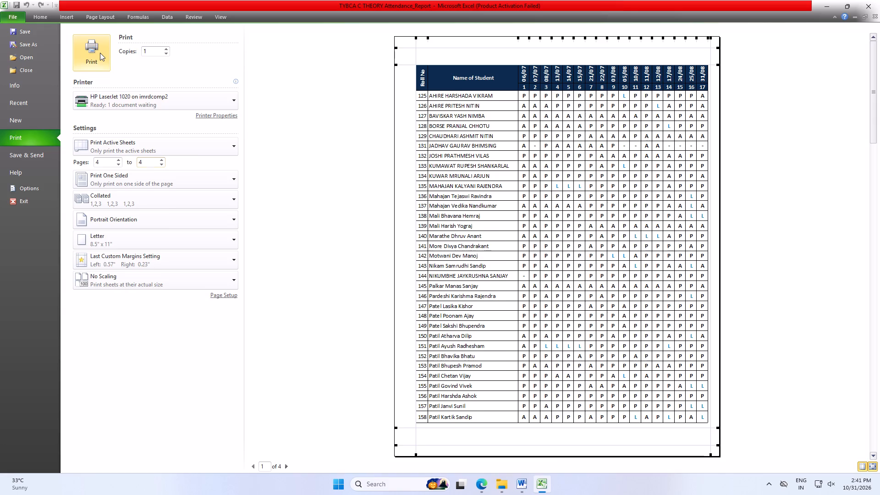